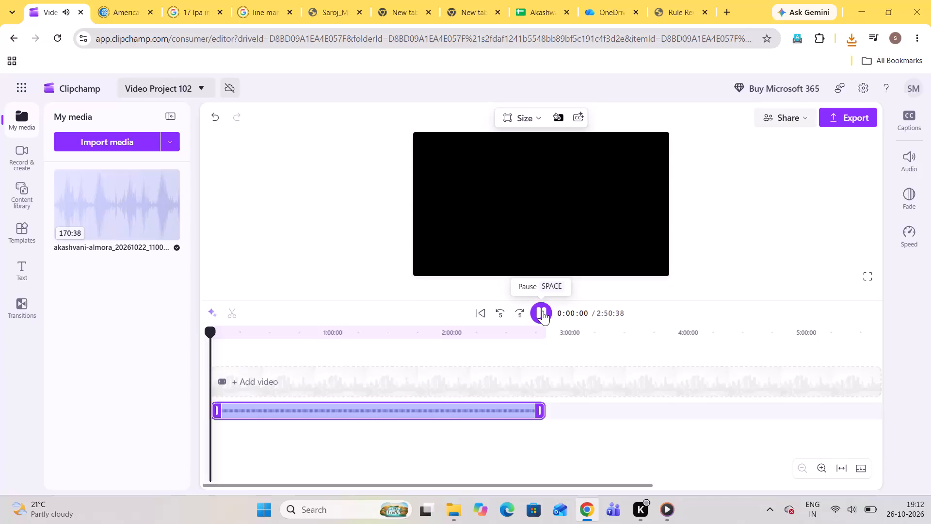
Skip ahead through the playing akashvani-almora audio to about 0:37:00, then step back to about 0:34:00 to review it.
{"action": "key", "text": "Right"}
{"action": "key", "text": "Right"}
{"action": "key", "text": "Right"}
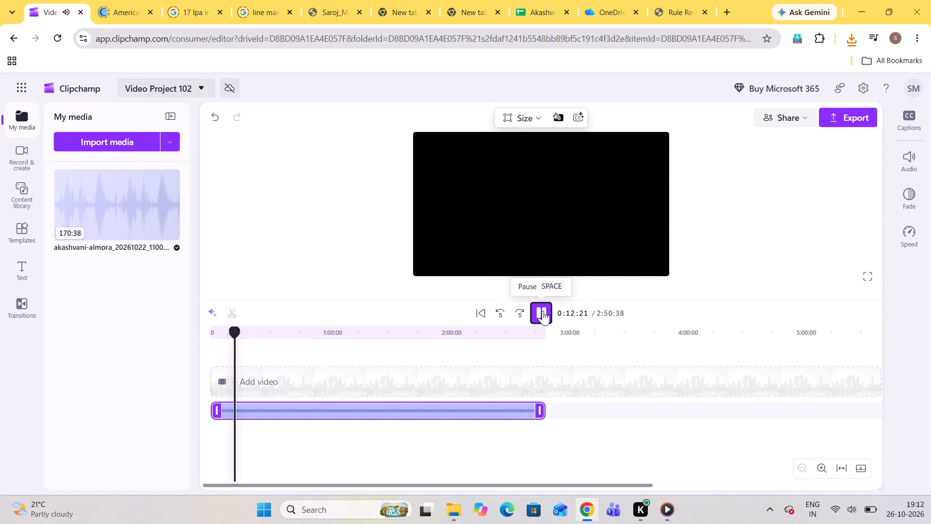
{"action": "key", "text": "Right"}
{"action": "key", "text": "Right"}
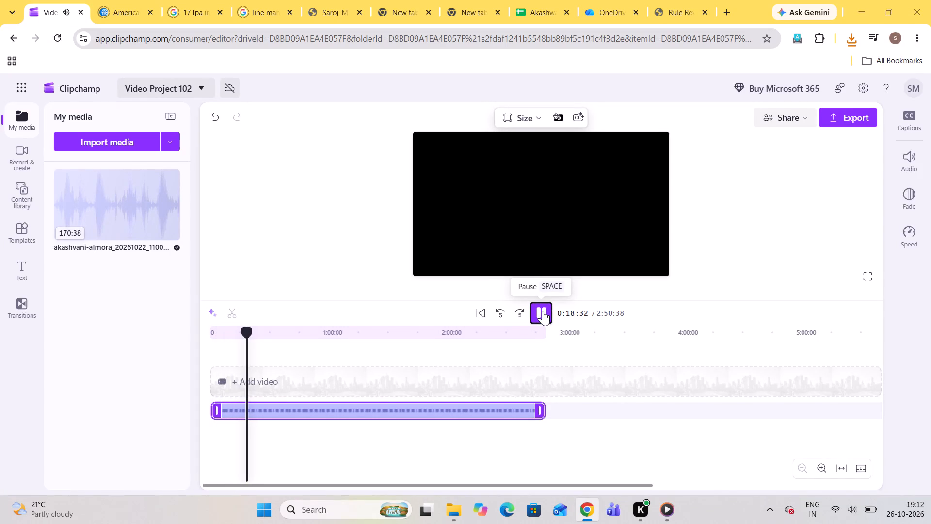
{"action": "key", "text": "Right"}
{"action": "key", "text": "Right"}
{"action": "key", "text": "Right"}
{"action": "key", "text": "Right"}
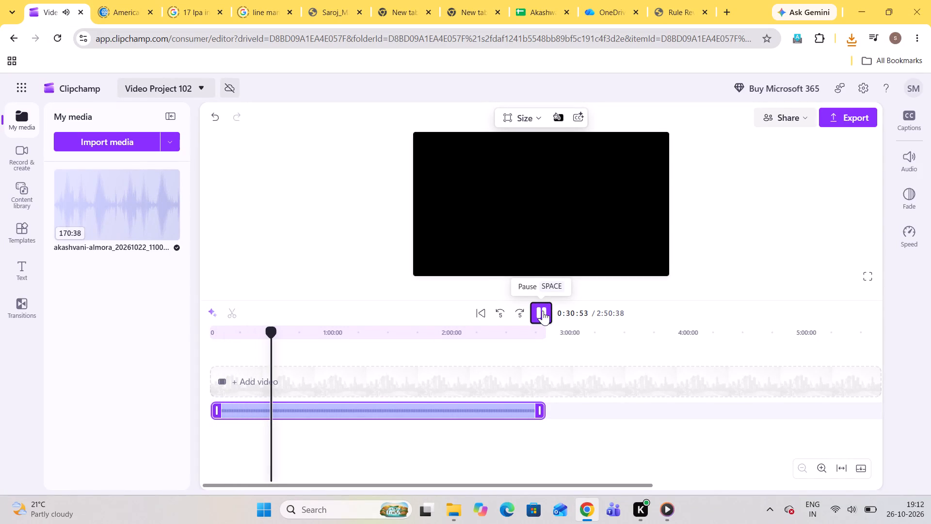
{"action": "key", "text": "Right"}
{"action": "key", "text": "Right"}
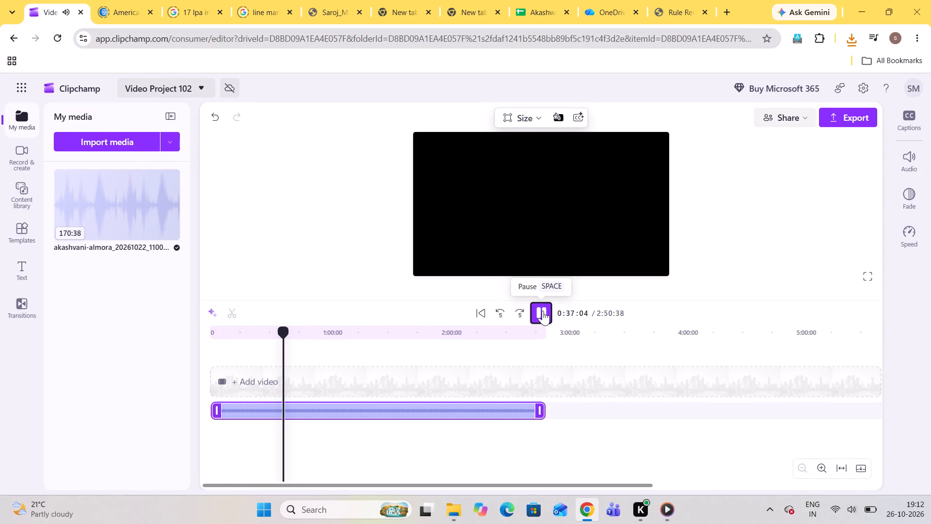
{"action": "key", "text": "Left"}
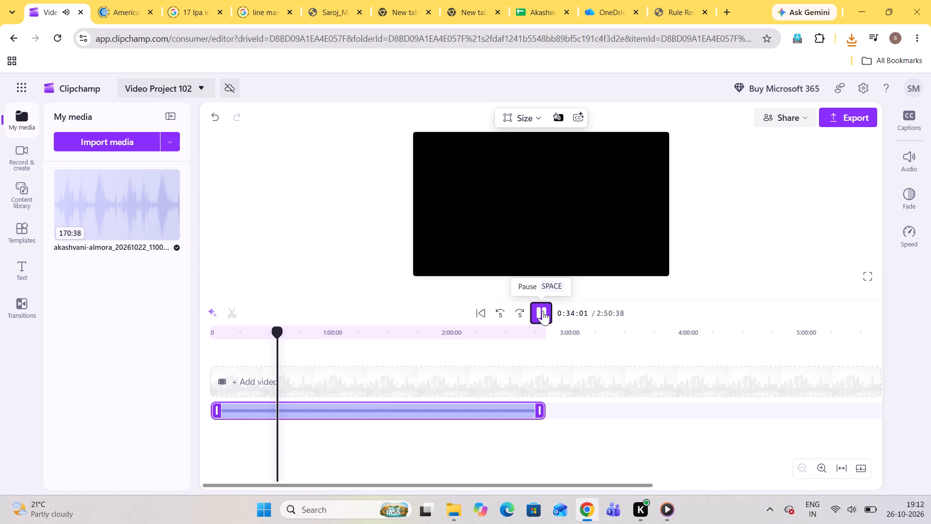
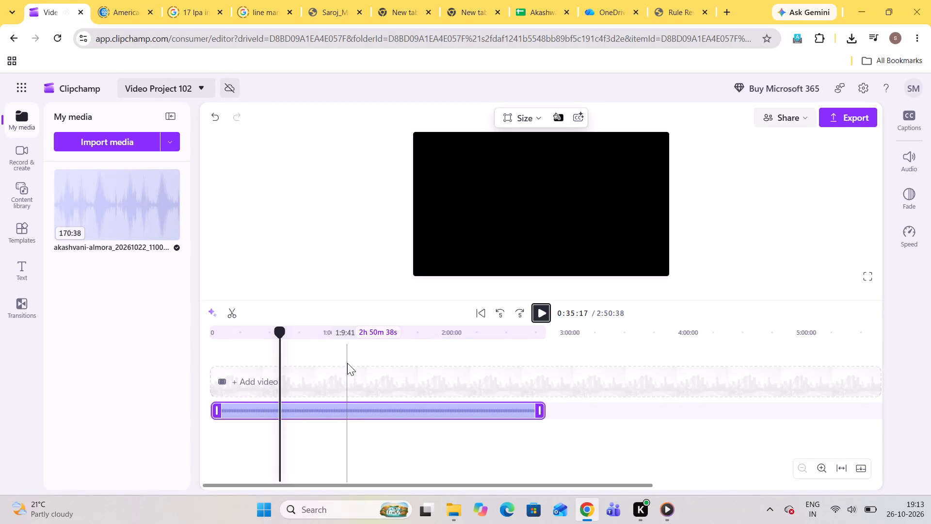
Play the akashvani-almora audio from 0:35:17 for a few seconds and pause it at about 0:35:22.
{"action": "left_click", "coordinate": [546, 312]}
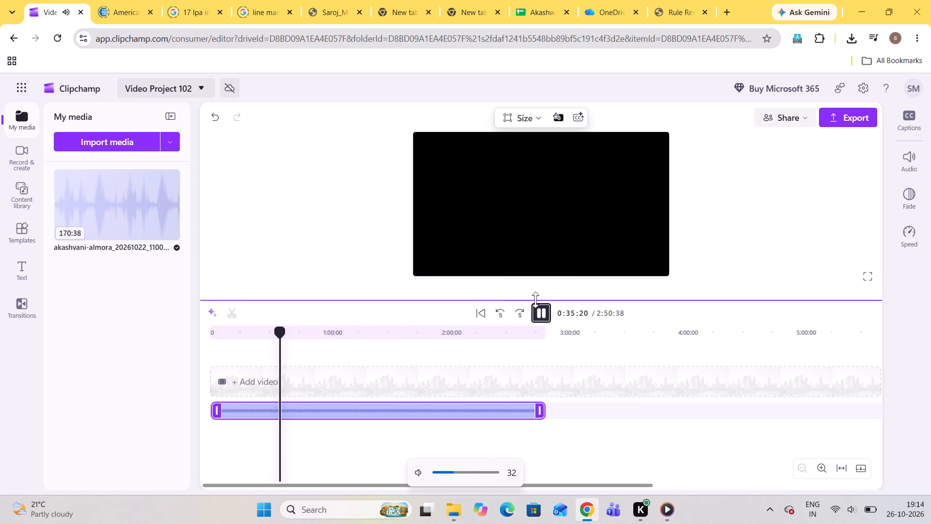
{"action": "left_click", "coordinate": [538, 307]}
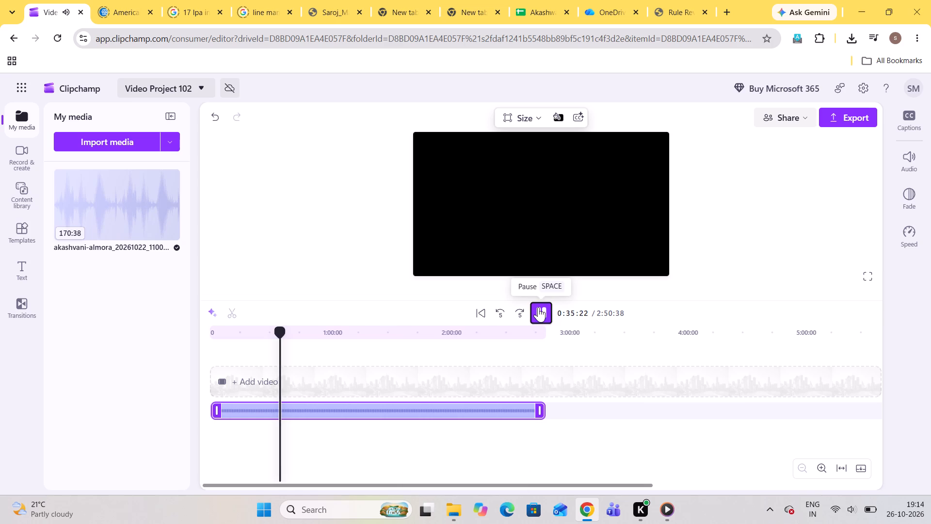
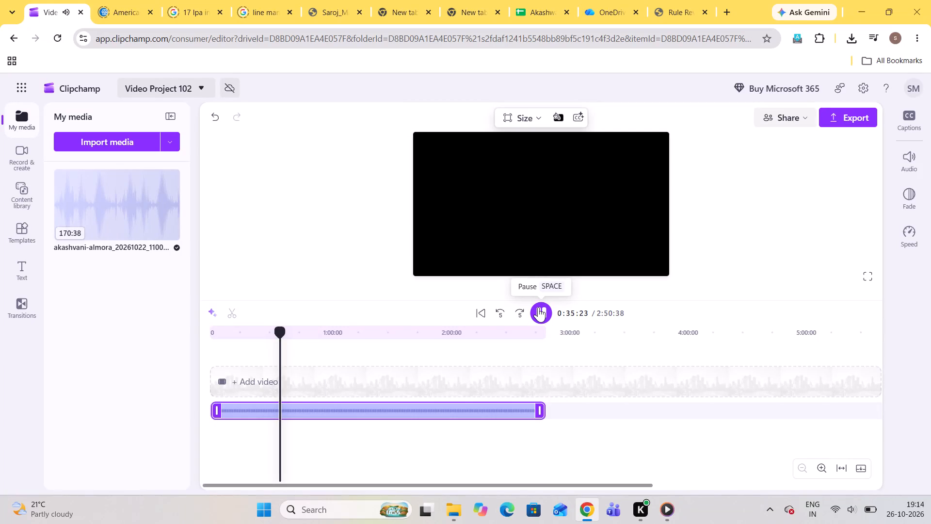
Play and seek through the akashvani-almora audio to 0:38:40, pause there, and split the clip at that point.
{"action": "left_click", "coordinate": [538, 307]}
{"action": "key", "text": "space"}
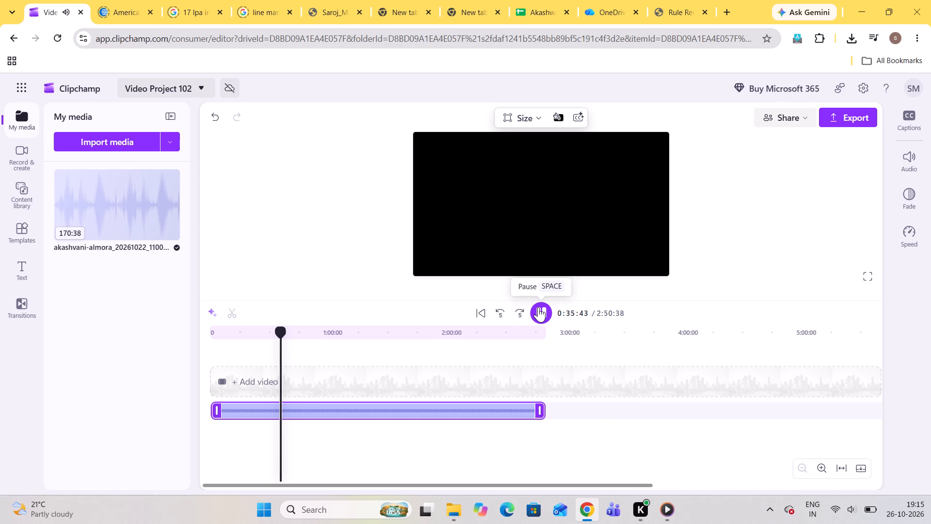
{"action": "key", "text": "Right"}
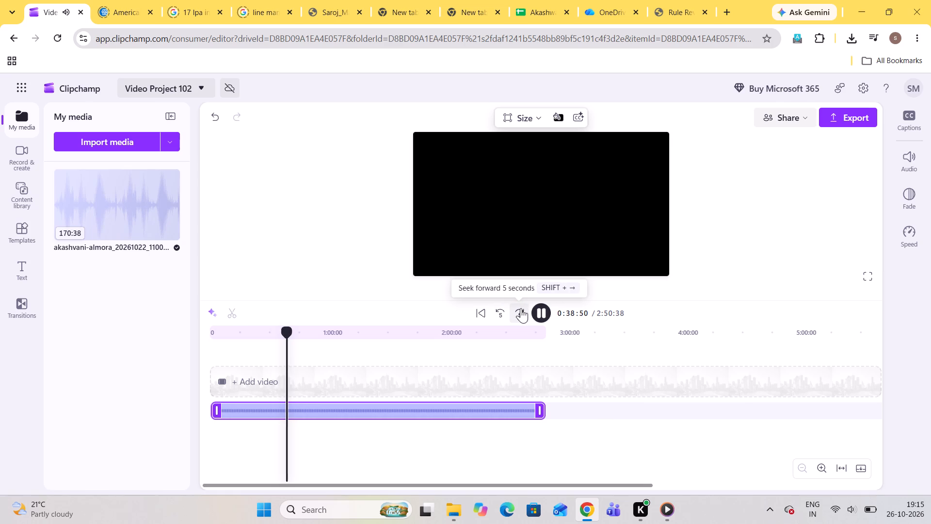
{"action": "triple_click", "coordinate": [504, 314]}
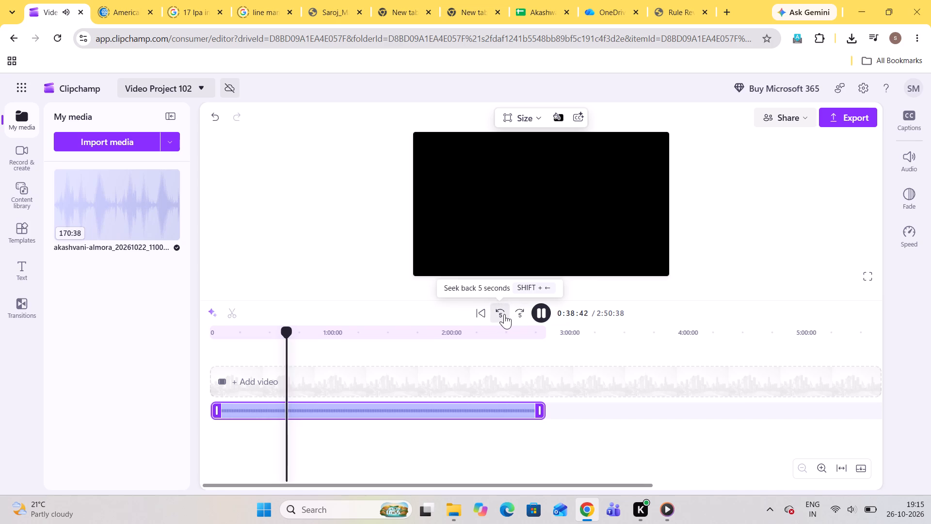
{"action": "triple_click", "coordinate": [504, 314]}
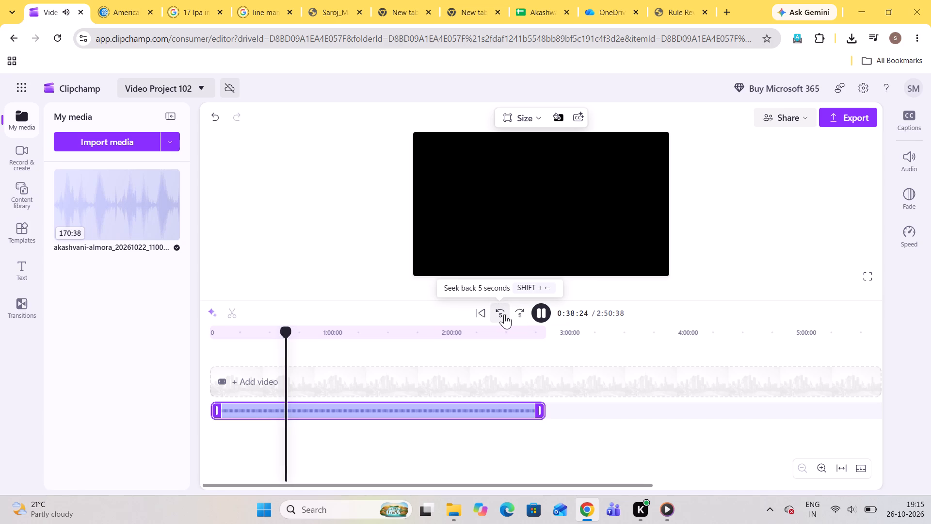
{"action": "double_click", "coordinate": [504, 314]}
{"action": "left_click", "coordinate": [516, 311]}
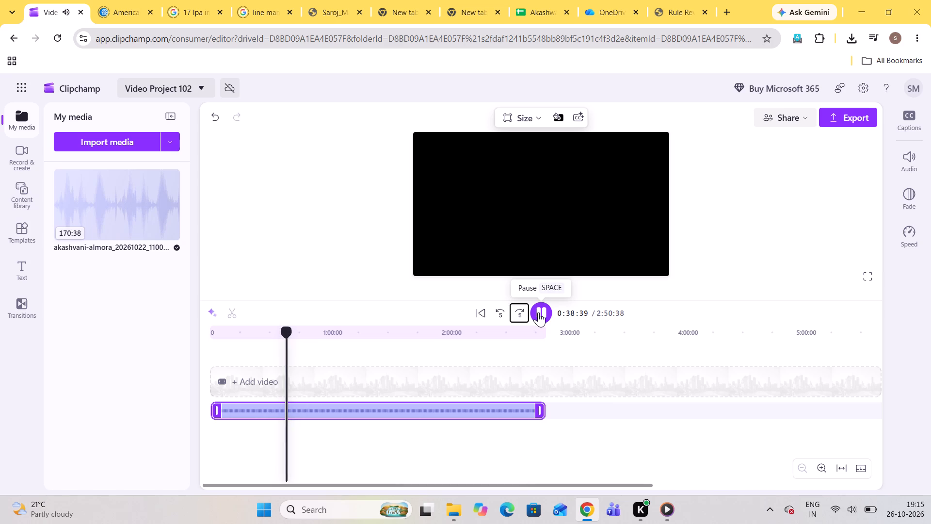
{"action": "left_click", "coordinate": [538, 312]}
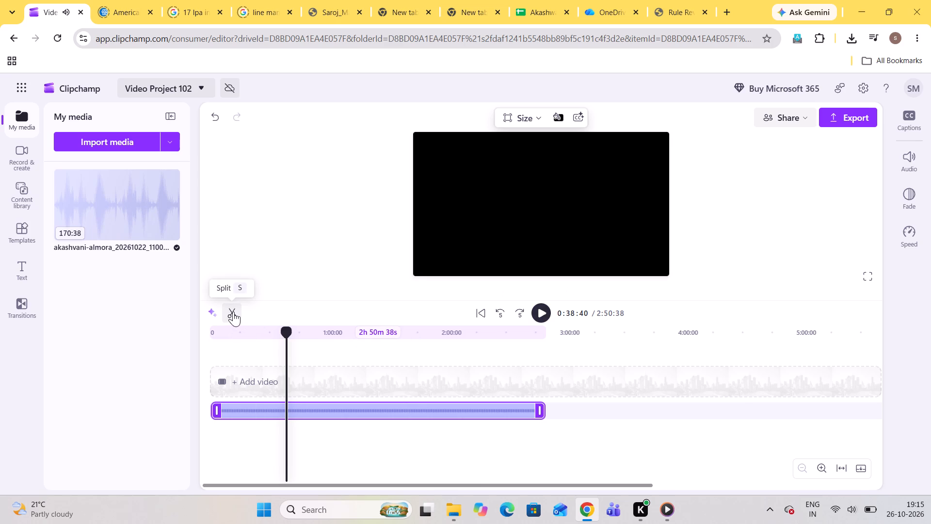
{"action": "left_click", "coordinate": [233, 311]}
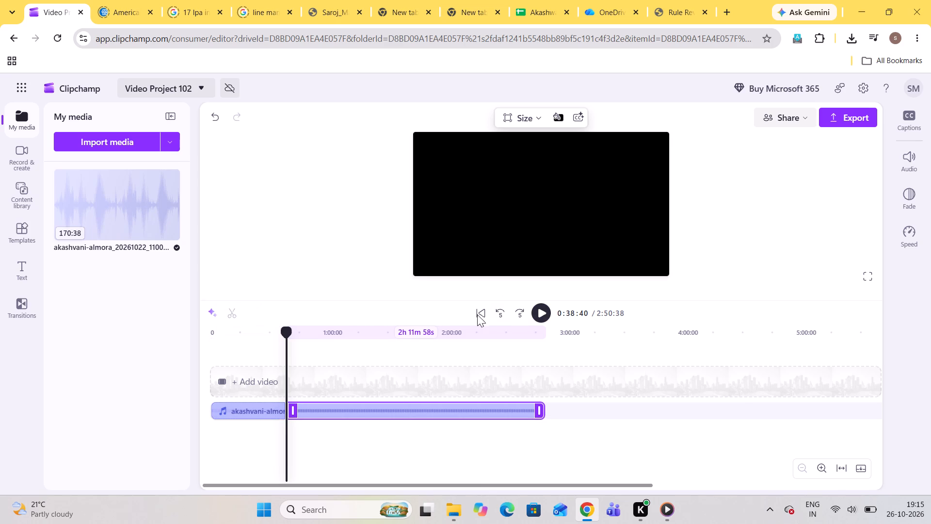
Play the audio onward from the split, sampling passages at about 0:43:50 and 0:41:36.
{"action": "left_click", "coordinate": [540, 318]}
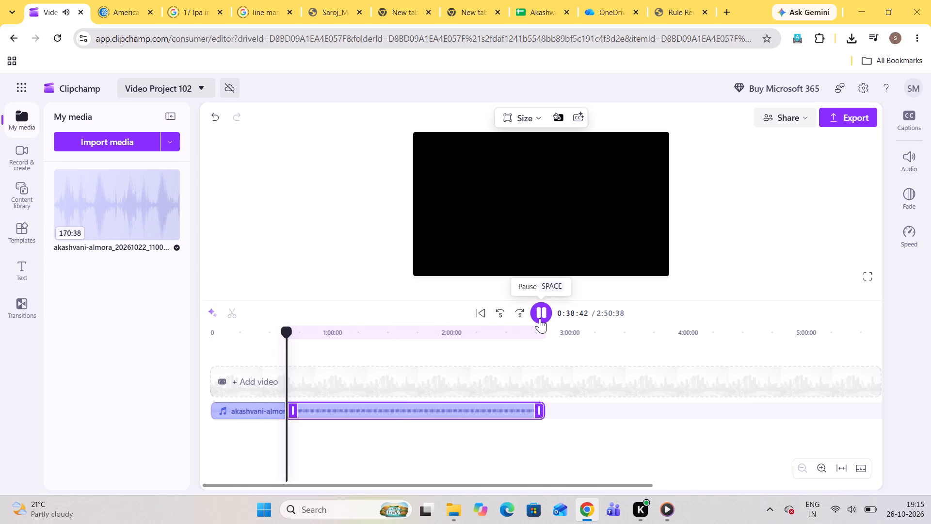
{"action": "left_click", "coordinate": [296, 331]}
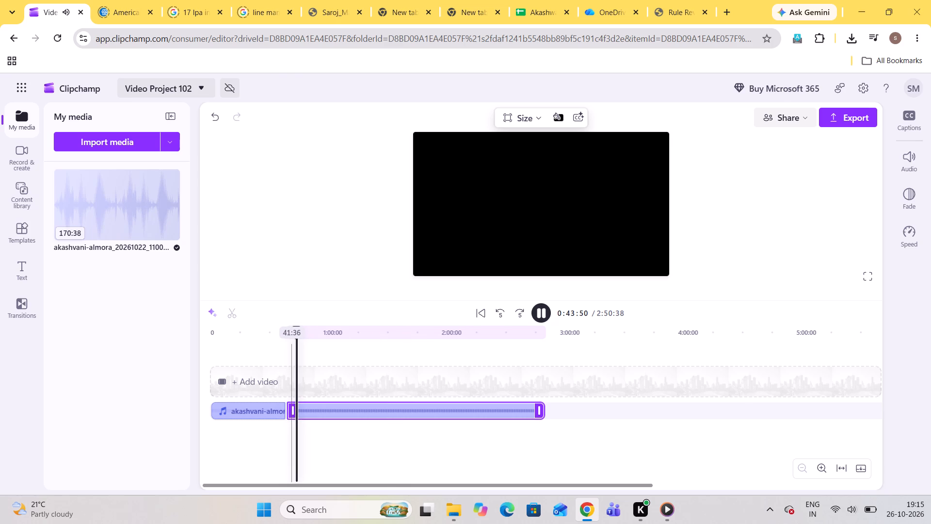
{"action": "left_click", "coordinate": [292, 331]}
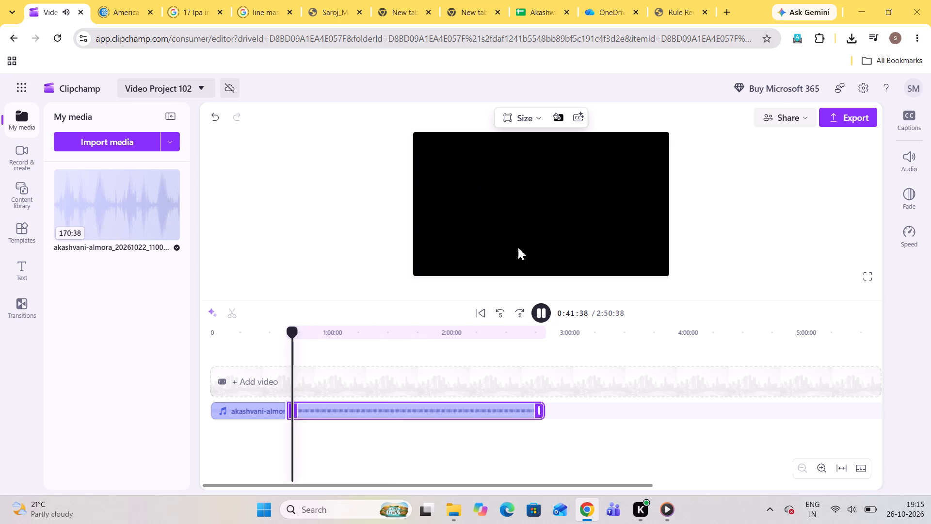
{"action": "double_click", "coordinate": [295, 333]}
{"action": "left_click", "coordinate": [295, 333]}
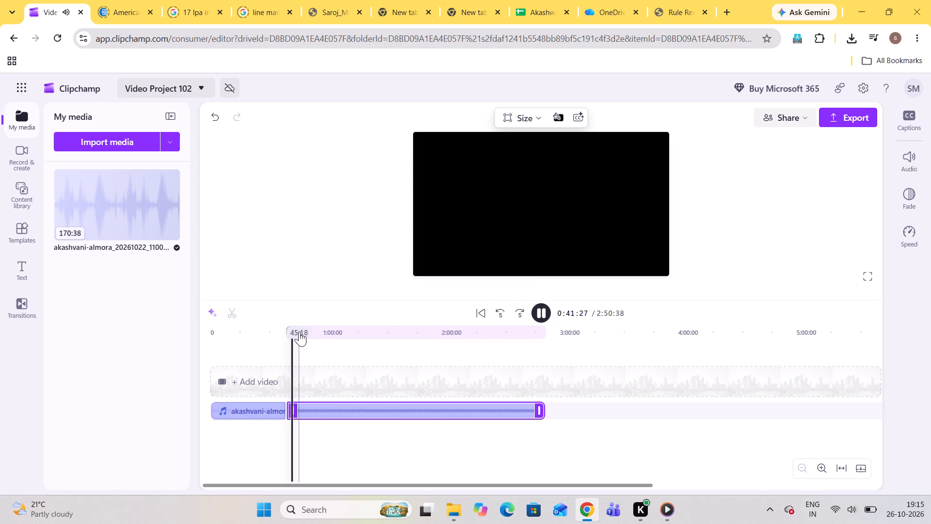
Switch to the Akashwani Audios spreadsheet and search the Almora sheet for "anisha".
{"action": "left_click", "coordinate": [540, 5]}
{"action": "key", "text": "BackSpace"}
{"action": "key", "text": "BackSpace"}
{"action": "key", "text": "BackSpace"}
{"action": "key", "text": "BackSpace"}
{"action": "key", "text": "BackSpace"}
{"action": "key", "text": "BackSpace"}
{"action": "key", "text": "BackSpace"}
{"action": "key", "text": "BackSpace"}
{"action": "key", "text": "BackSpace"}
{"action": "key", "text": "BackSpace"}
{"action": "key", "text": "BackSpace"}
{"action": "key", "text": "BackSpace"}
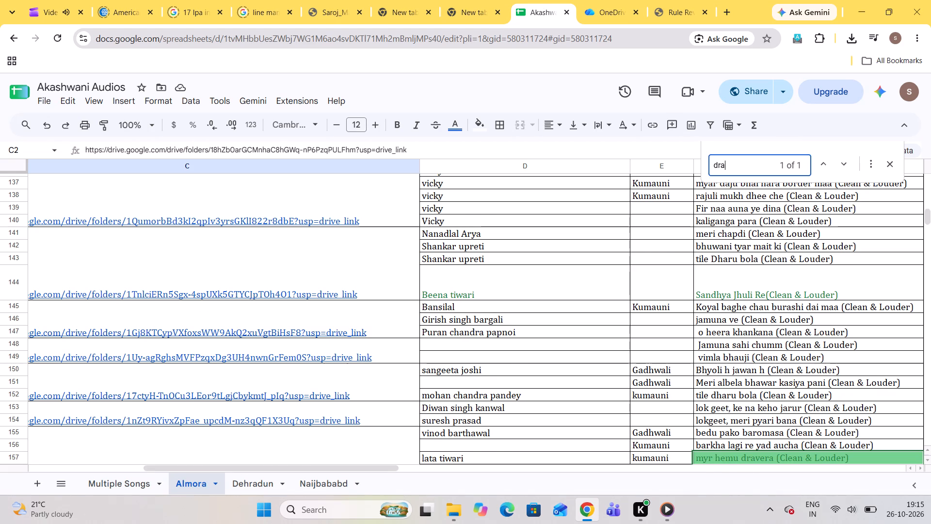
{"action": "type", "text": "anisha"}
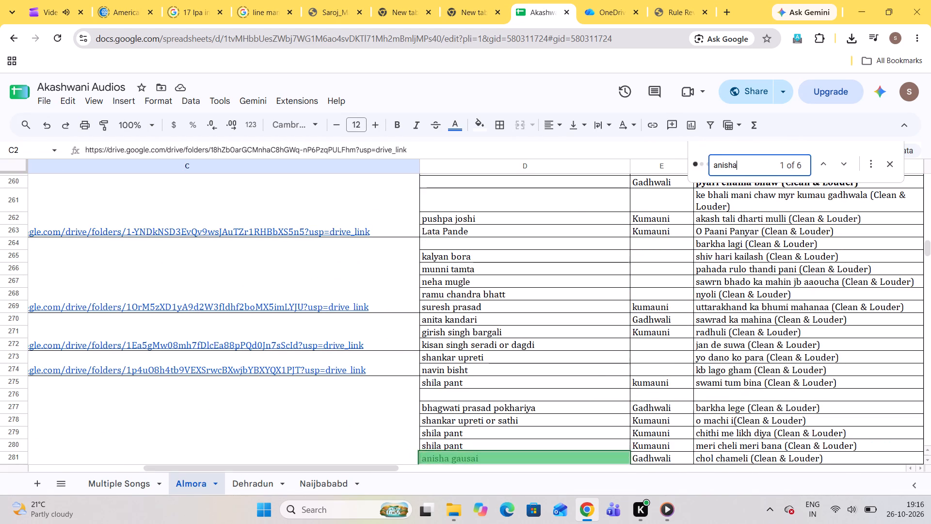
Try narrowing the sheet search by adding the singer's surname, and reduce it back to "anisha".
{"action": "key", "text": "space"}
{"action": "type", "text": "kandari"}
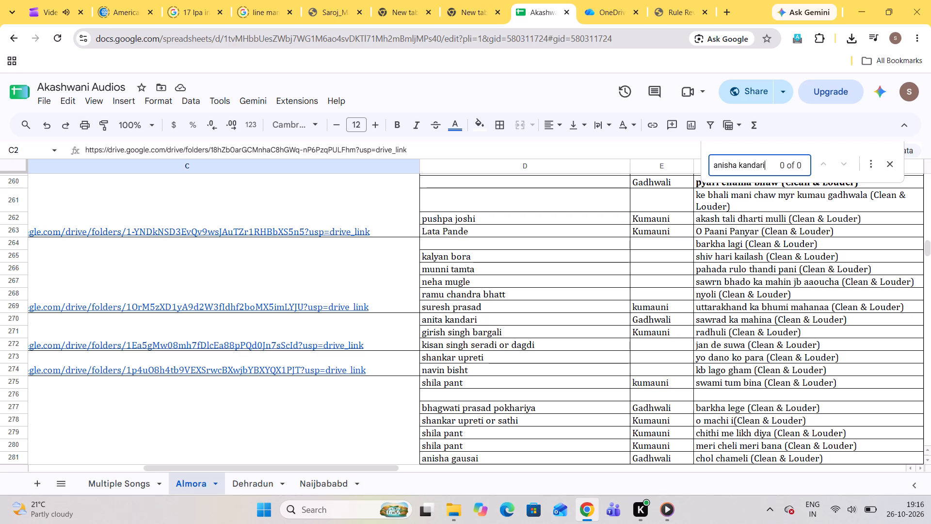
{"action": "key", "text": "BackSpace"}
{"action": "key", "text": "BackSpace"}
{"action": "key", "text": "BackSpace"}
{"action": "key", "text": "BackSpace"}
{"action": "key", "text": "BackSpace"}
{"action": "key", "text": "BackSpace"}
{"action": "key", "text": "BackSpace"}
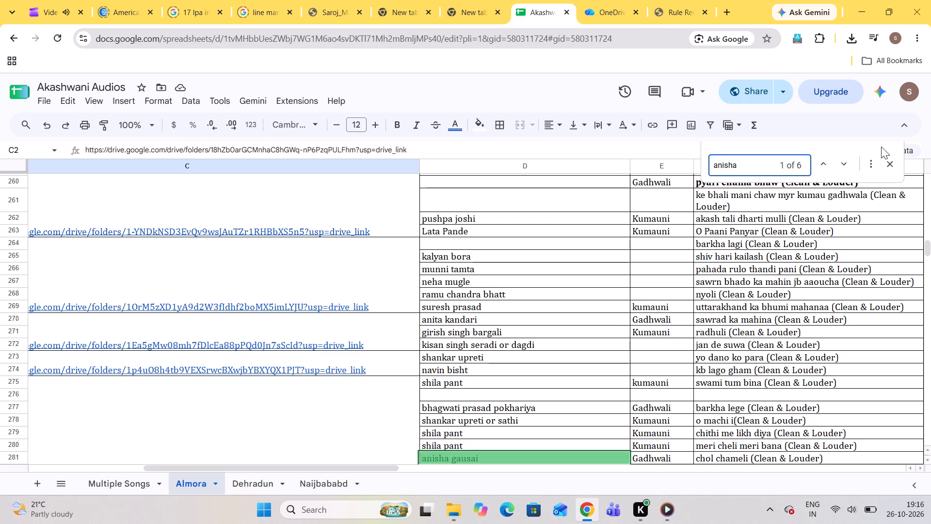
Go through all the "anisha" matches in the Almora sheet, checking the singer and song entries.
{"action": "left_click", "coordinate": [841, 164]}
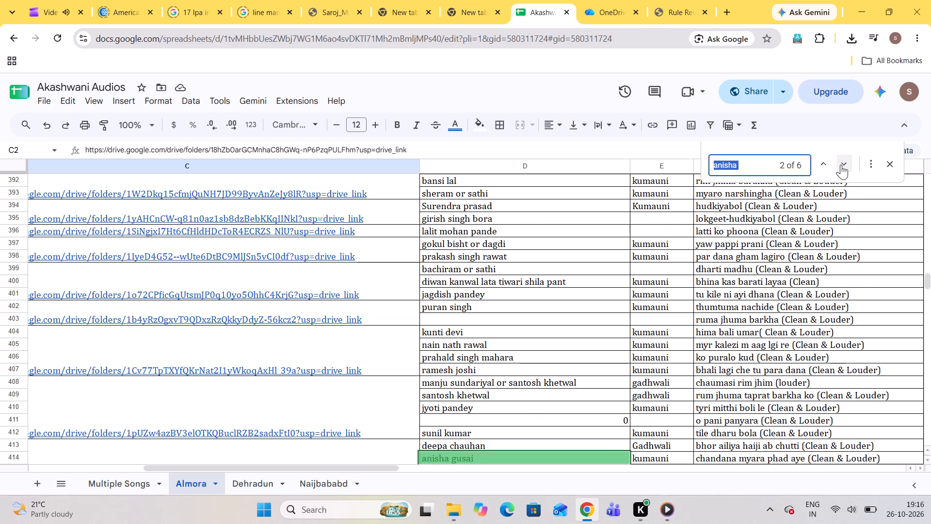
{"action": "left_click", "coordinate": [841, 164]}
{"action": "left_click", "coordinate": [841, 164]}
{"action": "left_click", "coordinate": [841, 164]}
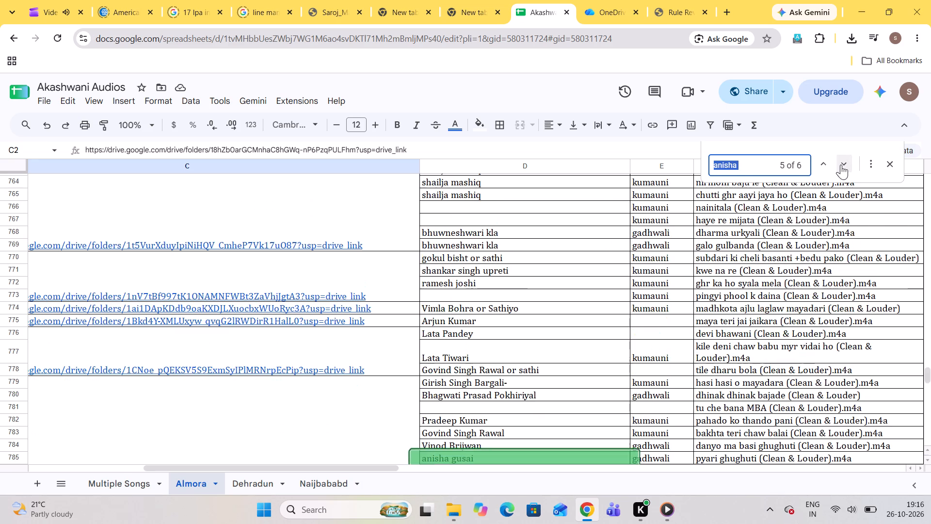
{"action": "left_click", "coordinate": [841, 164]}
{"action": "left_click", "coordinate": [841, 164]}
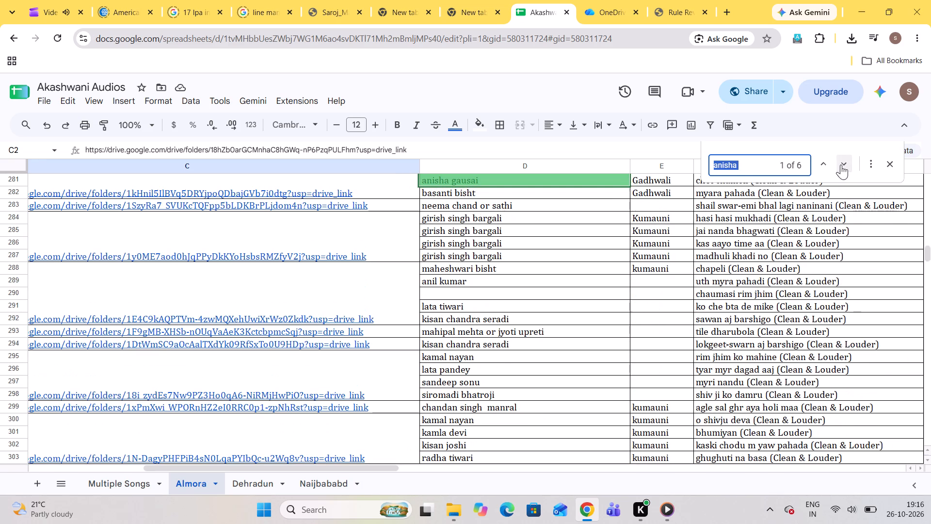
Search the Almora sheet for "nare" and go through the matches, returning to the Gadhwali song entry in row 257.
{"action": "key", "text": "BackSpace"}
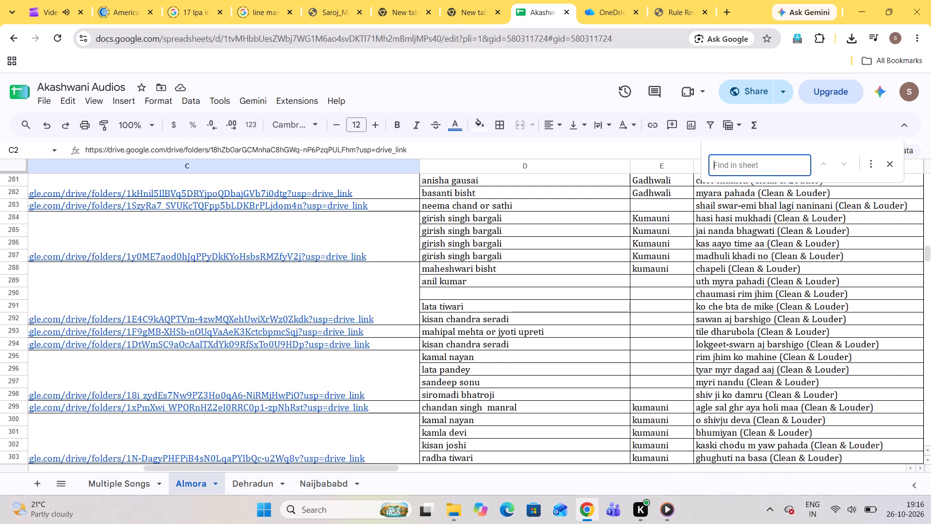
{"action": "type", "text": "nare"}
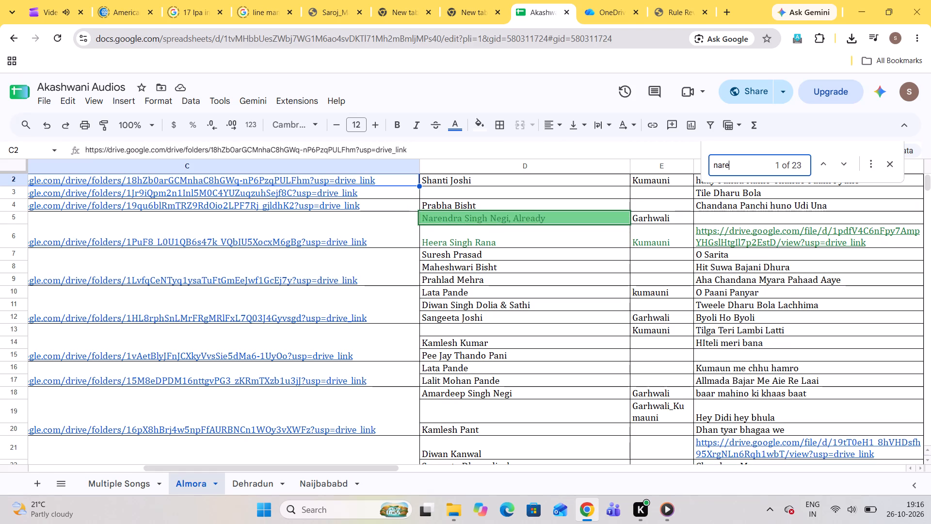
{"action": "left_click", "coordinate": [837, 163]}
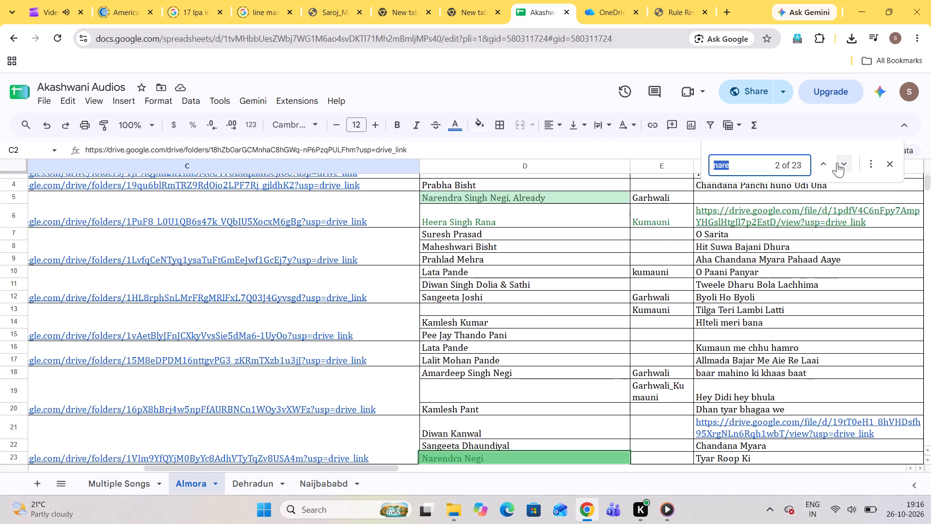
{"action": "left_click", "coordinate": [837, 163]}
{"action": "left_click", "coordinate": [837, 163]}
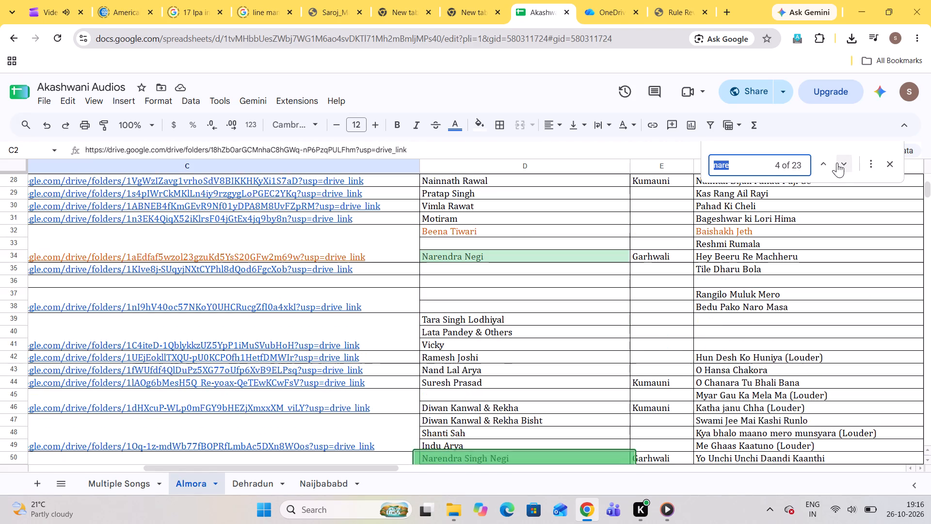
{"action": "left_click", "coordinate": [837, 163]}
{"action": "left_click", "coordinate": [837, 163]}
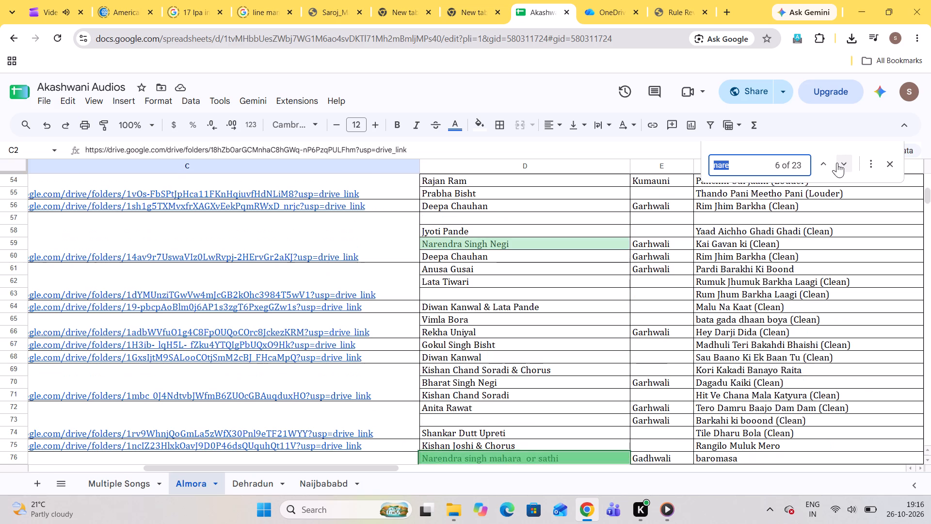
{"action": "left_click", "coordinate": [837, 163]}
{"action": "left_click", "coordinate": [837, 163]}
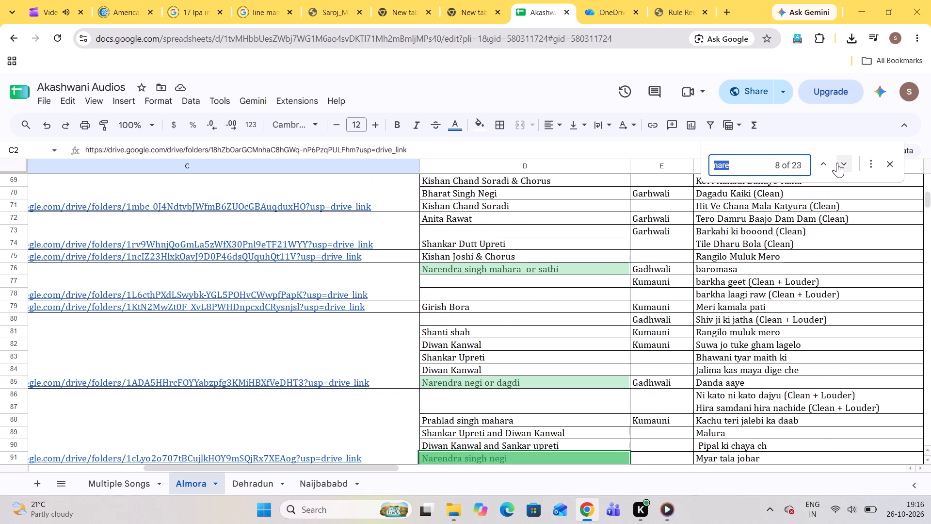
{"action": "left_click", "coordinate": [837, 163]}
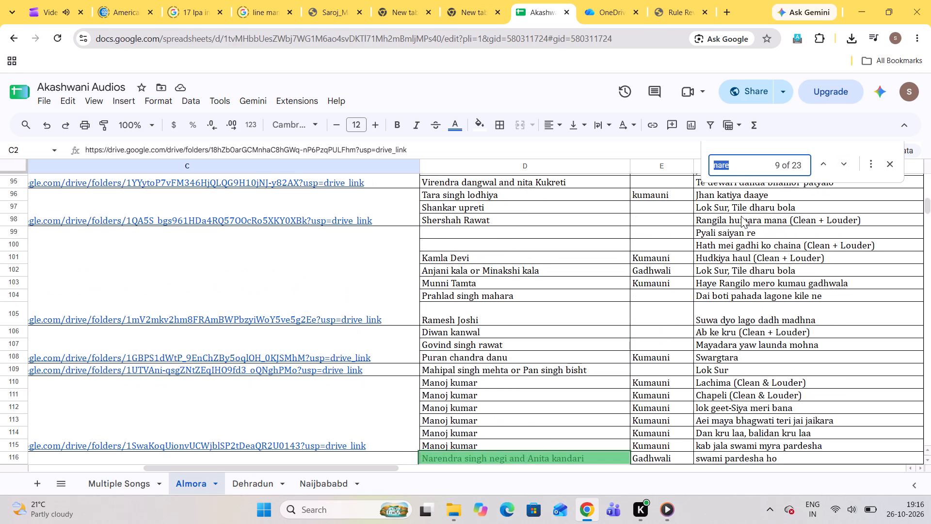
{"action": "left_click", "coordinate": [842, 166]}
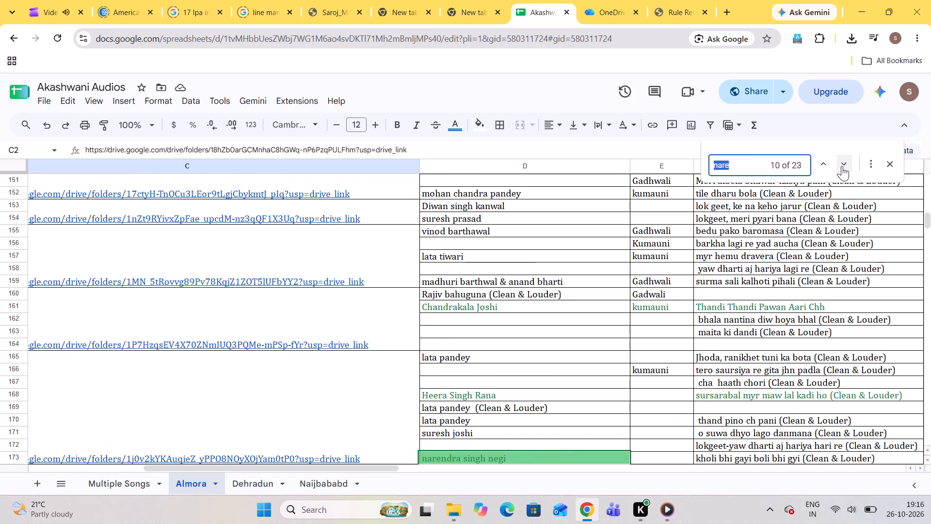
{"action": "left_click", "coordinate": [842, 166]}
{"action": "left_click", "coordinate": [842, 166]}
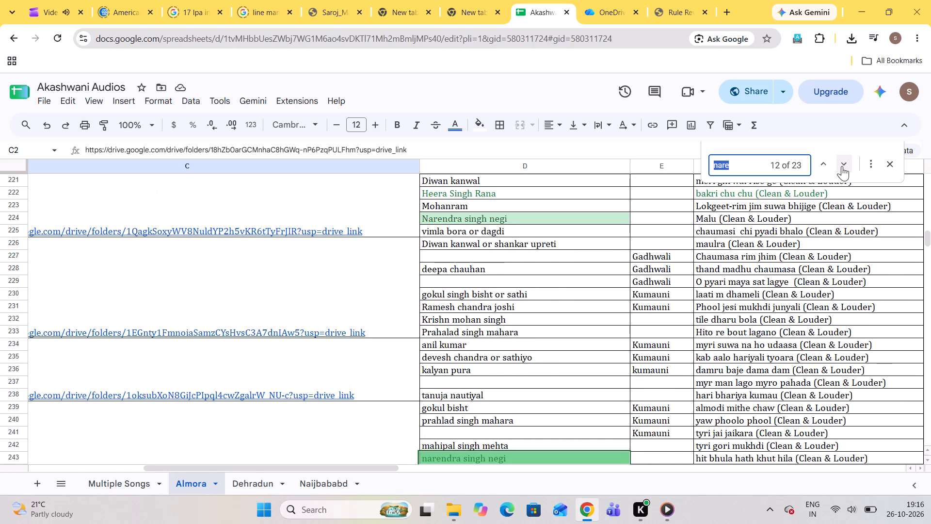
{"action": "left_click", "coordinate": [842, 166]}
{"action": "left_click", "coordinate": [842, 166]}
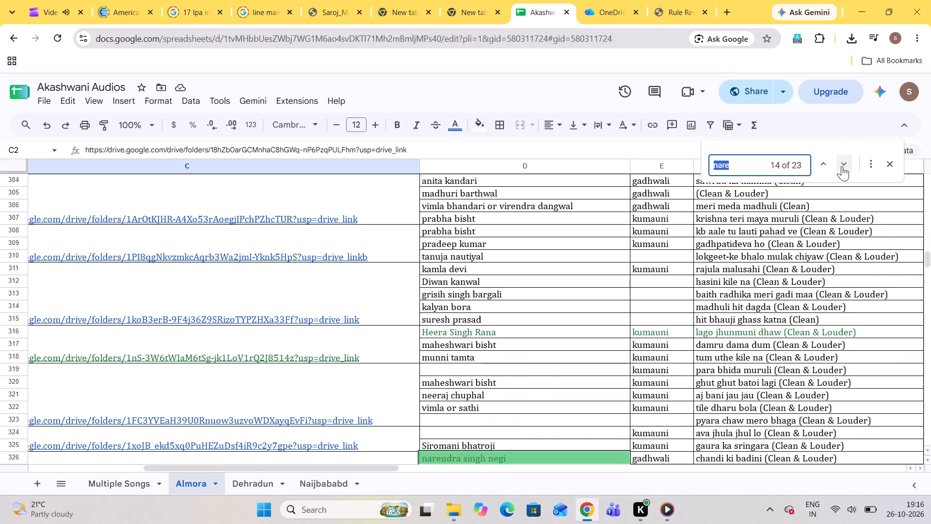
{"action": "left_click", "coordinate": [819, 160]}
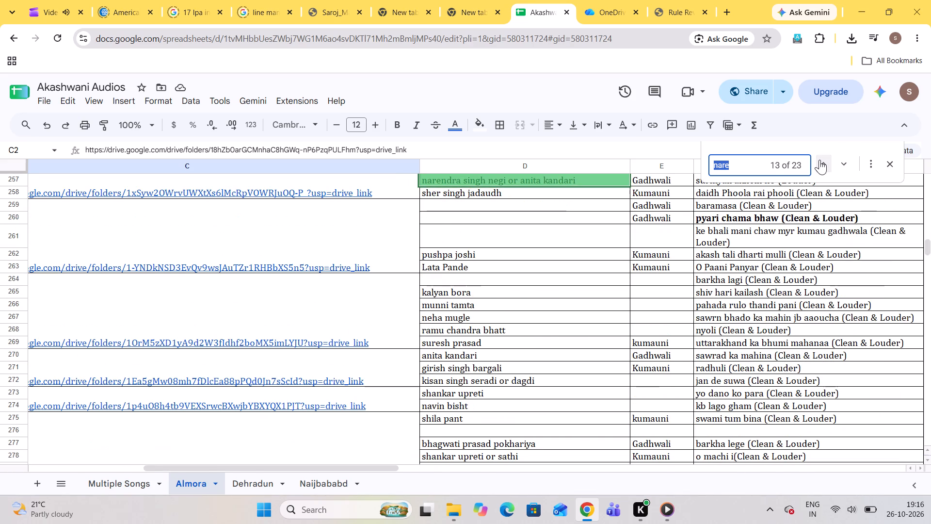
{"action": "scroll", "coordinate": [745, 272], "scroll_direction": "up", "scroll_amount": 1}
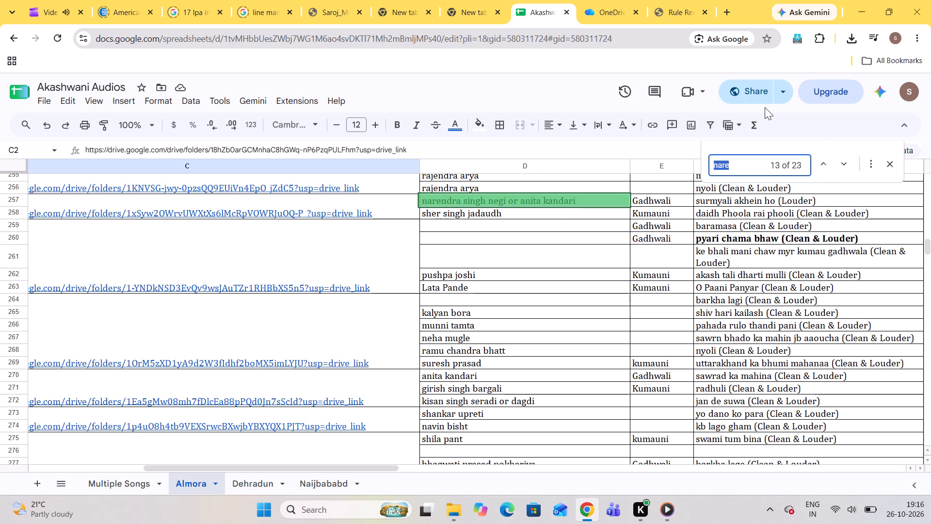
Switch to the Clipchamp project, seek back through the recording to the song boundary, and split the clip at 0:45:04.
{"action": "left_click", "coordinate": [49, 10]}
{"action": "key", "text": "Right"}
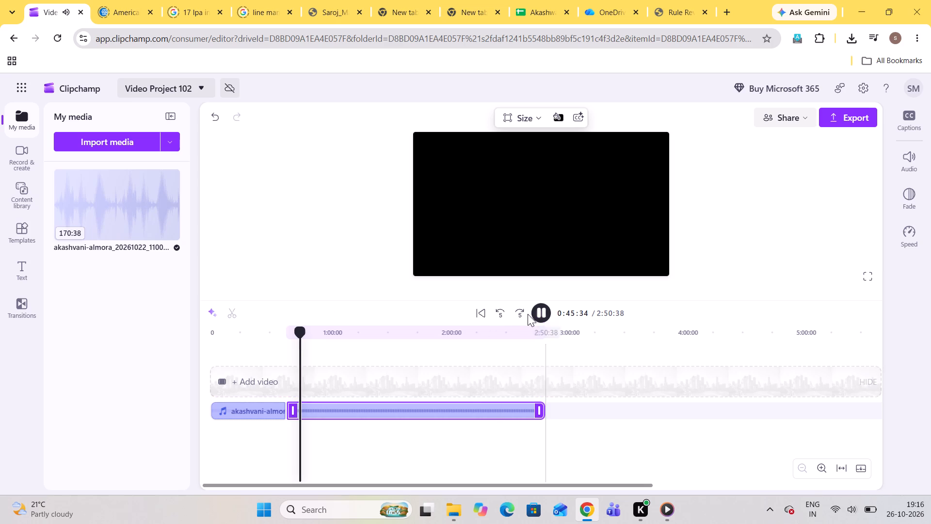
{"action": "triple_click", "coordinate": [498, 315]}
{"action": "left_click", "coordinate": [498, 315]}
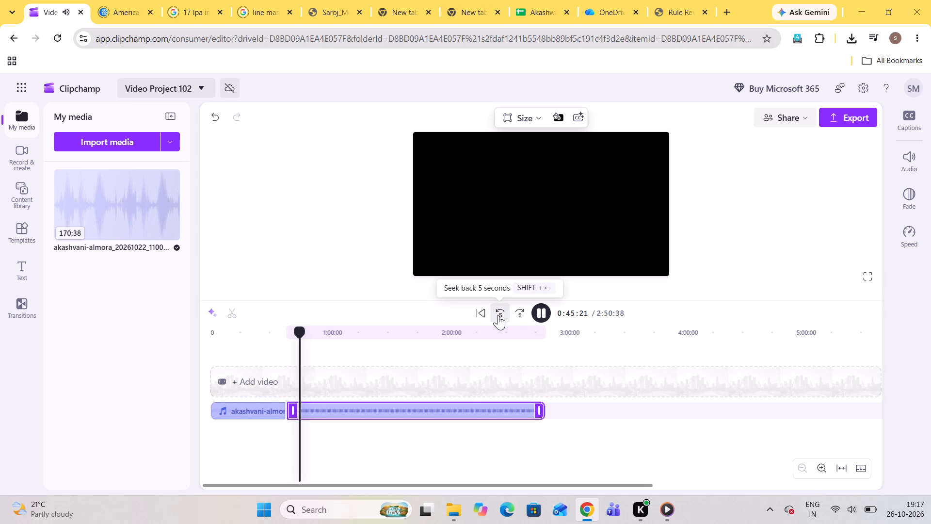
{"action": "triple_click", "coordinate": [498, 315]}
{"action": "triple_click", "coordinate": [498, 315]}
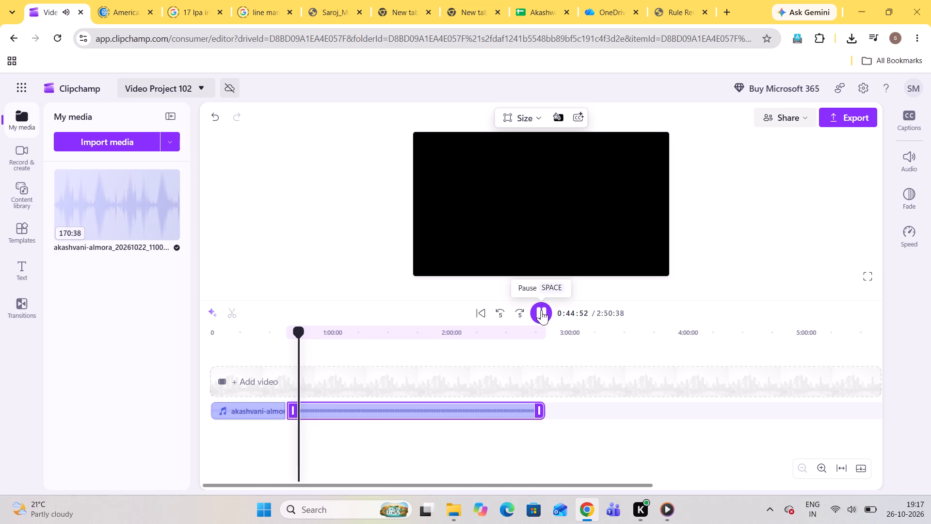
{"action": "left_click", "coordinate": [500, 312]}
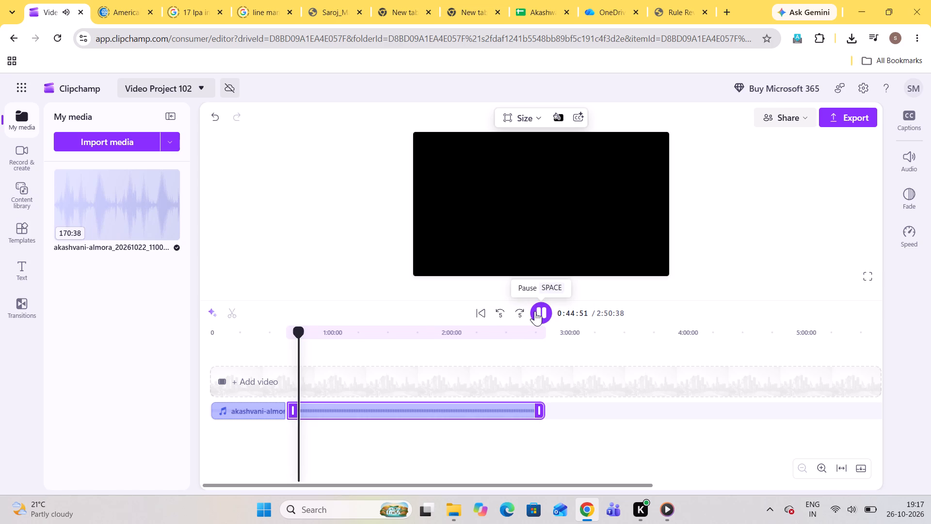
{"action": "left_click", "coordinate": [535, 311]}
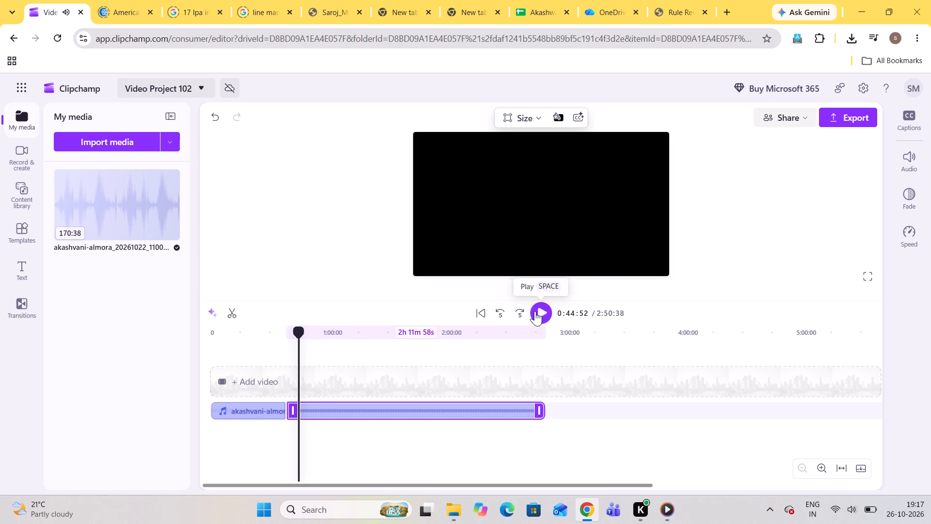
{"action": "left_click", "coordinate": [535, 311]}
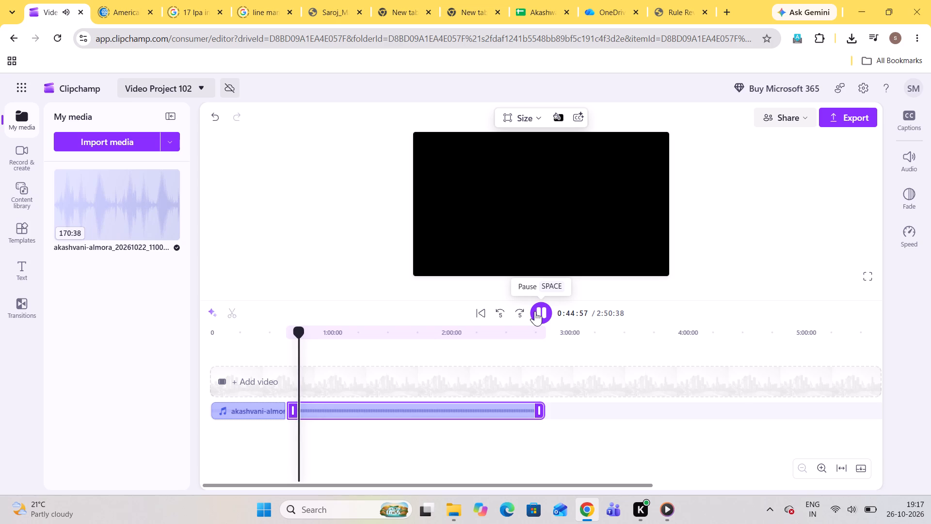
{"action": "left_click", "coordinate": [535, 311]}
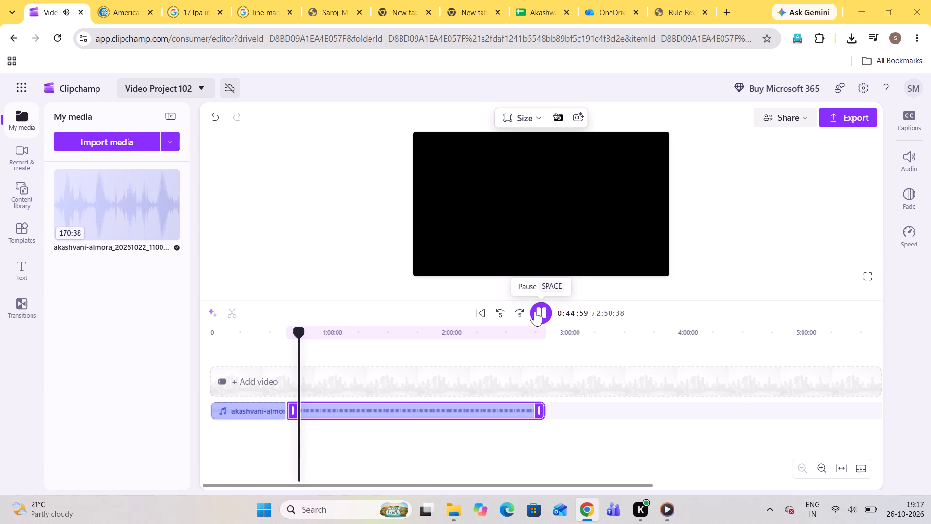
{"action": "left_click", "coordinate": [535, 311]}
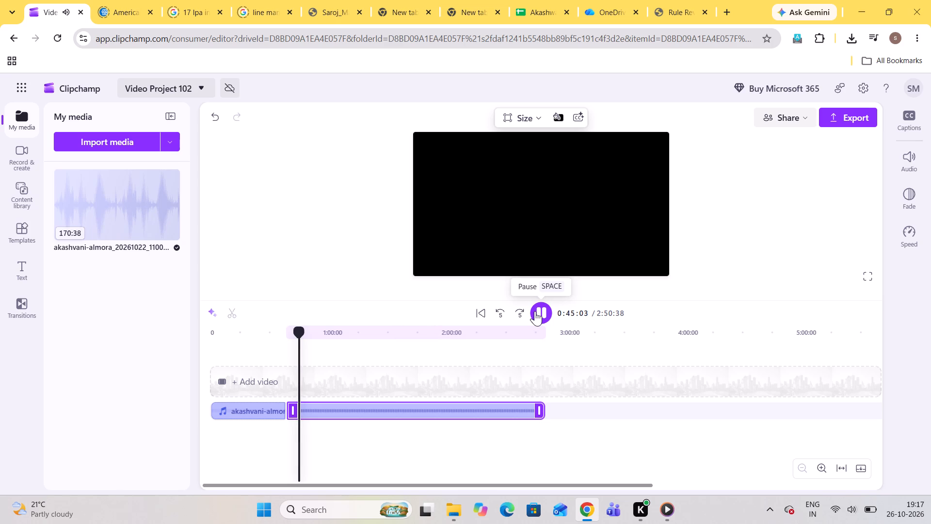
{"action": "left_click", "coordinate": [535, 311]}
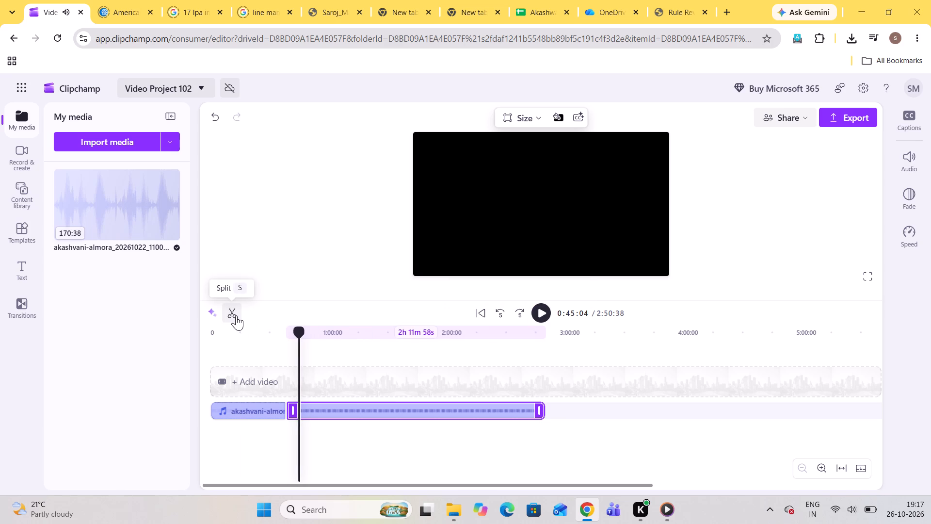
{"action": "left_click", "coordinate": [236, 315]}
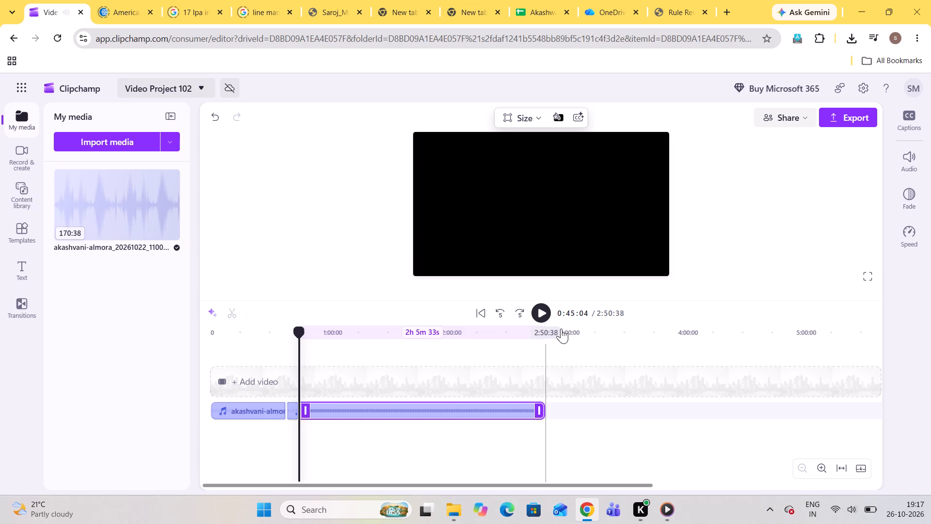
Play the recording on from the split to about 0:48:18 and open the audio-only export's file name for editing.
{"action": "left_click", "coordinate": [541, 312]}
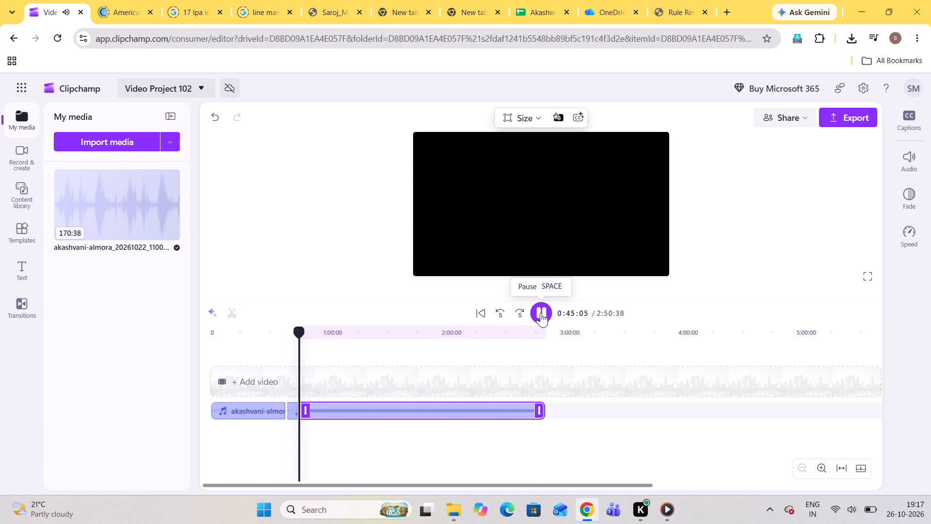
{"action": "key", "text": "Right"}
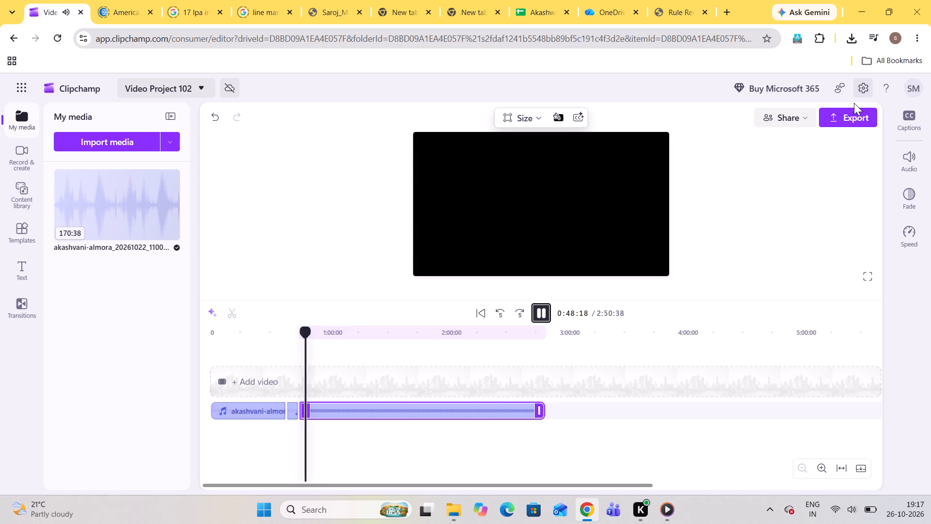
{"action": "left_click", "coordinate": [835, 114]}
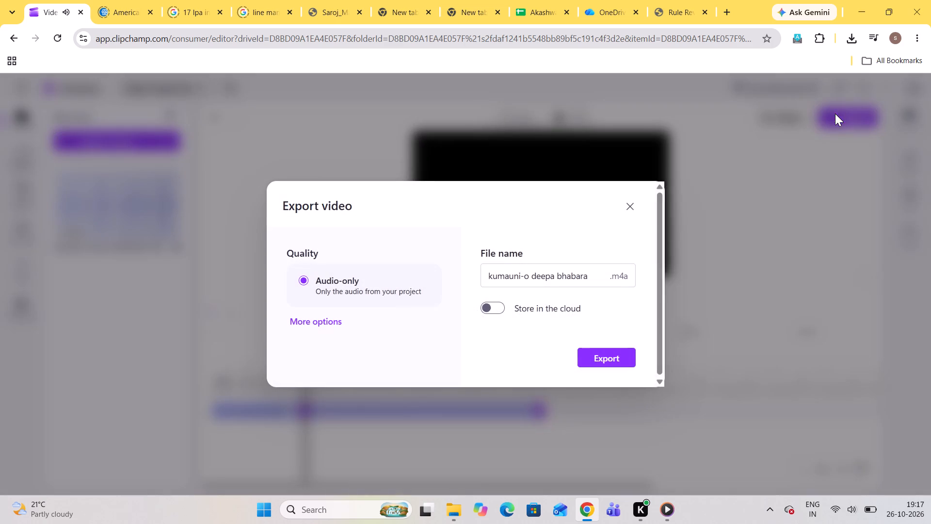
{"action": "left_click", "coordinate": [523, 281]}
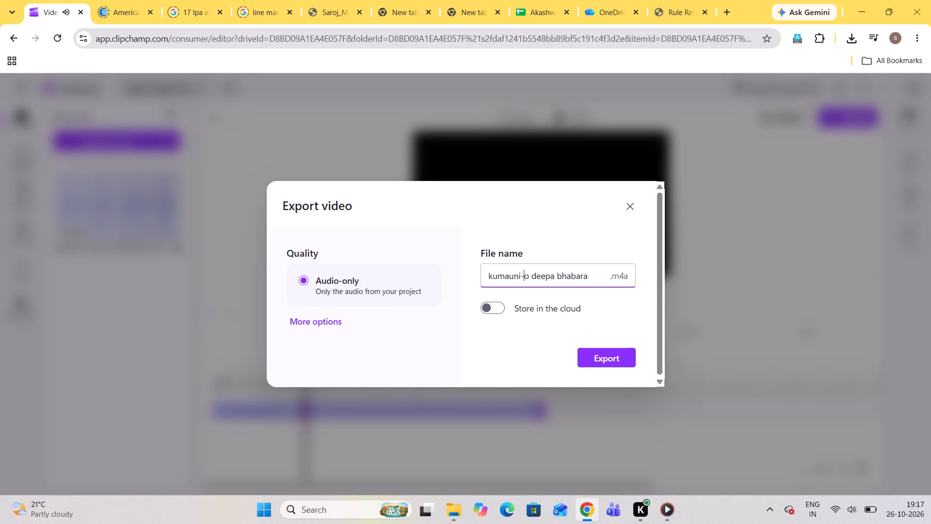
Switch to the Akashwani Audios spreadsheet and search the Almora sheet for "lali h".
{"action": "left_click", "coordinate": [538, 10]}
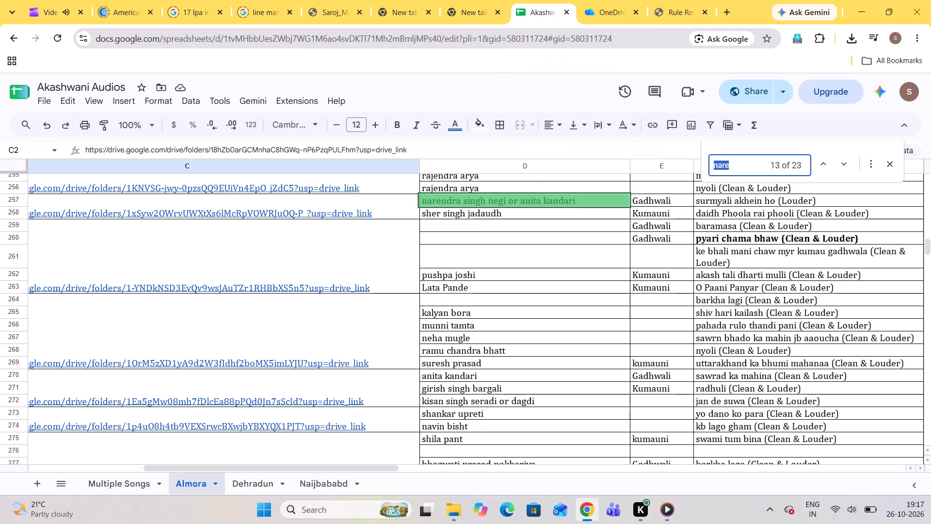
{"action": "type", "text": "lali"}
{"action": "key", "text": "space"}
{"action": "key", "text": "h"}
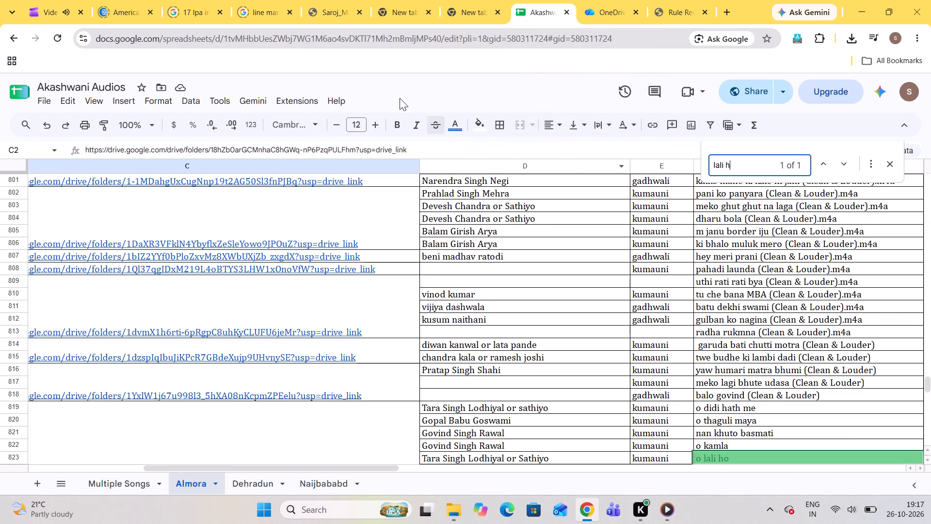
Return to Clipchamp, dismiss the export settings, and delete the two audio clips before the 0:45:04 split.
{"action": "left_click", "coordinate": [50, 9]}
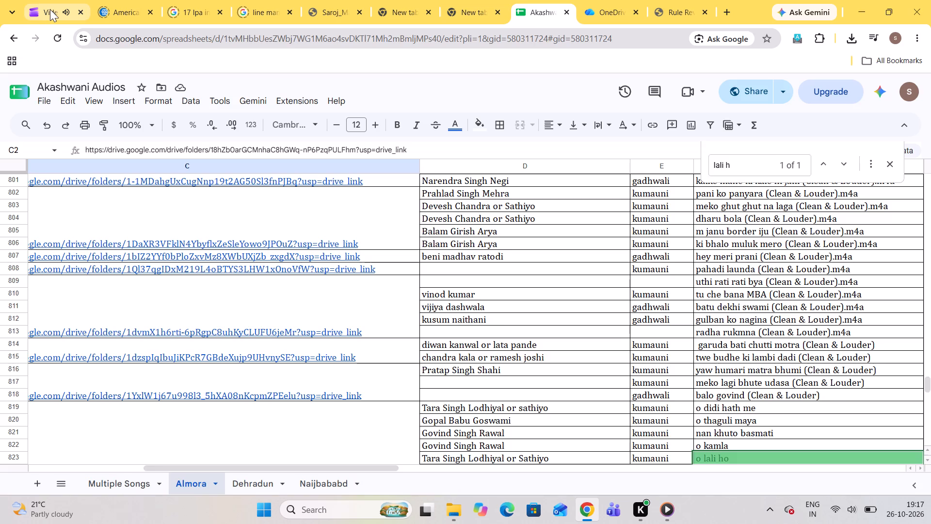
{"action": "left_click", "coordinate": [588, 126]}
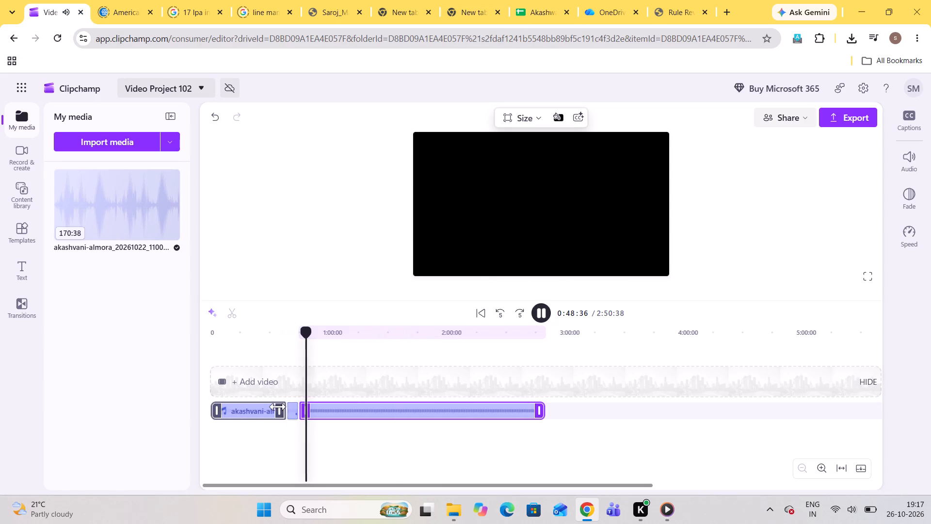
{"action": "left_click", "coordinate": [264, 415]}
{"action": "key", "text": "Delete"}
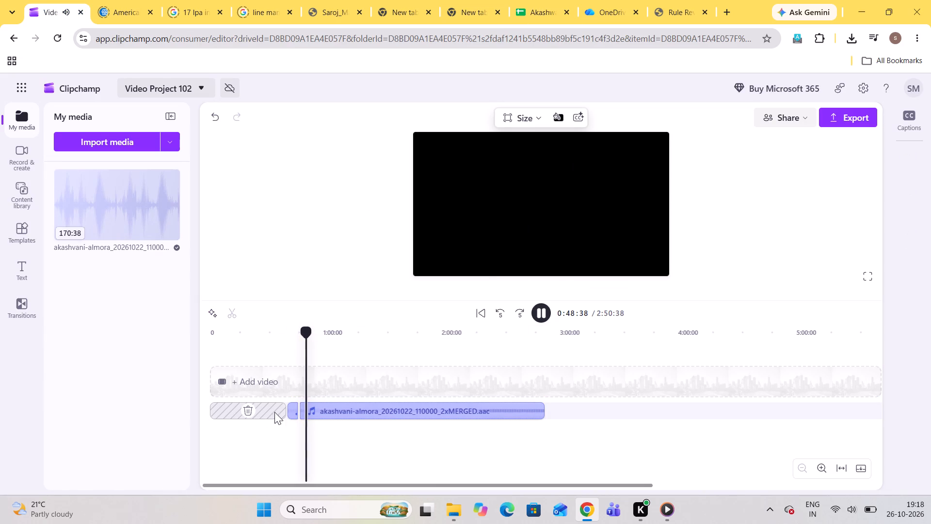
{"action": "left_click", "coordinate": [292, 409]}
{"action": "key", "text": "Delete"}
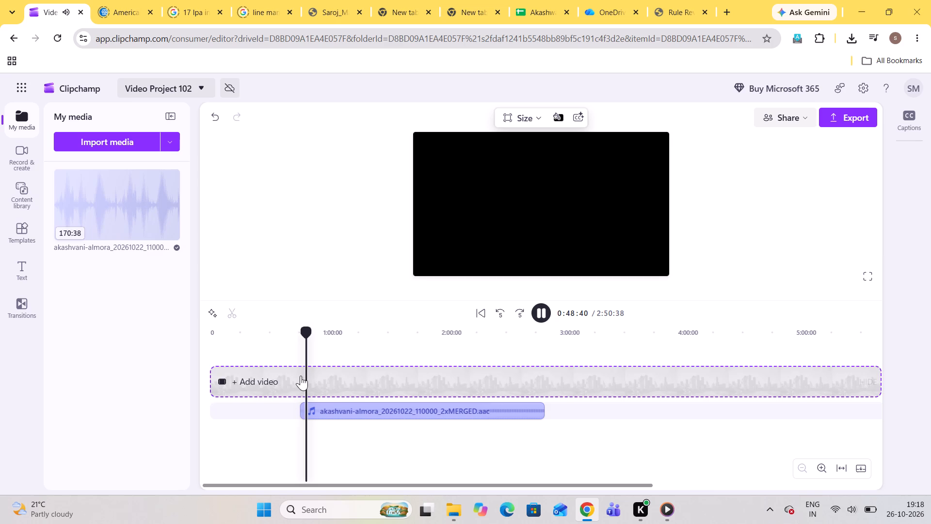
Skim the remaining clip forward to about 0:50:34 and back to about 0:50:10, listening for the next song boundary.
{"action": "key", "text": "Right"}
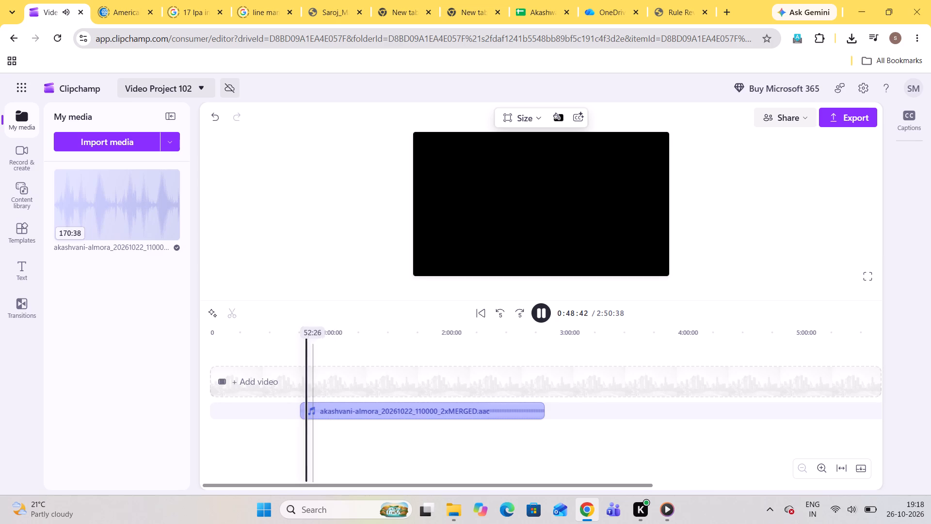
{"action": "key", "text": "Left"}
{"action": "triple_click", "coordinate": [518, 311]}
{"action": "triple_click", "coordinate": [518, 311]}
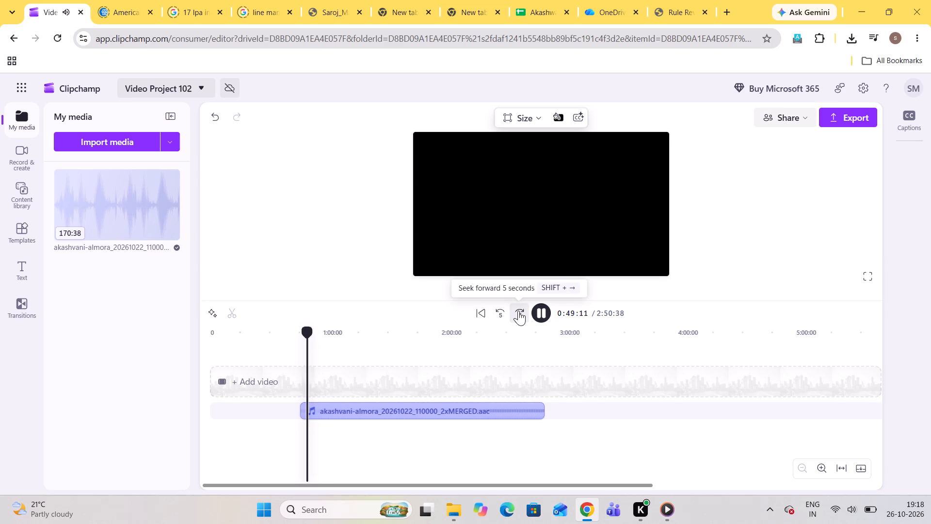
{"action": "triple_click", "coordinate": [518, 311]}
{"action": "triple_click", "coordinate": [518, 311]}
{"action": "triple_click", "coordinate": [518, 311]}
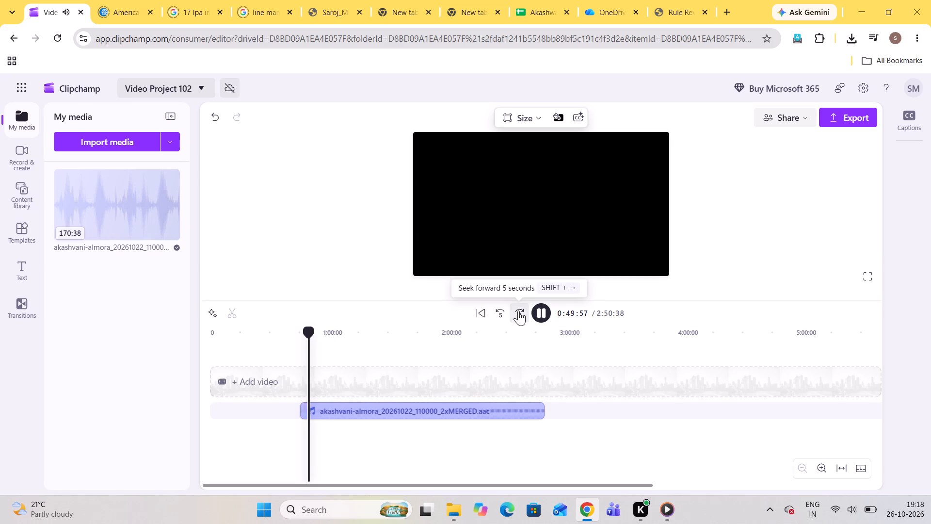
{"action": "triple_click", "coordinate": [518, 311]}
{"action": "triple_click", "coordinate": [518, 311]}
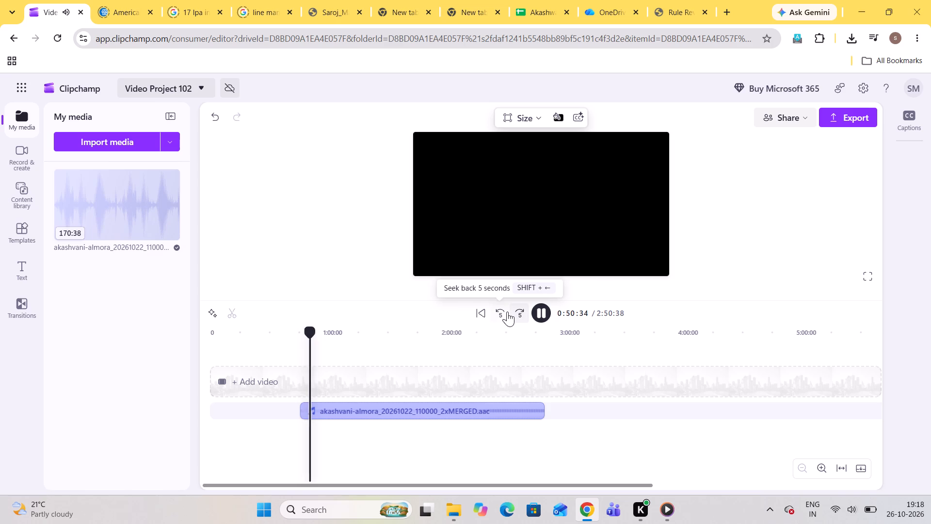
{"action": "triple_click", "coordinate": [507, 312]}
{"action": "double_click", "coordinate": [507, 312]}
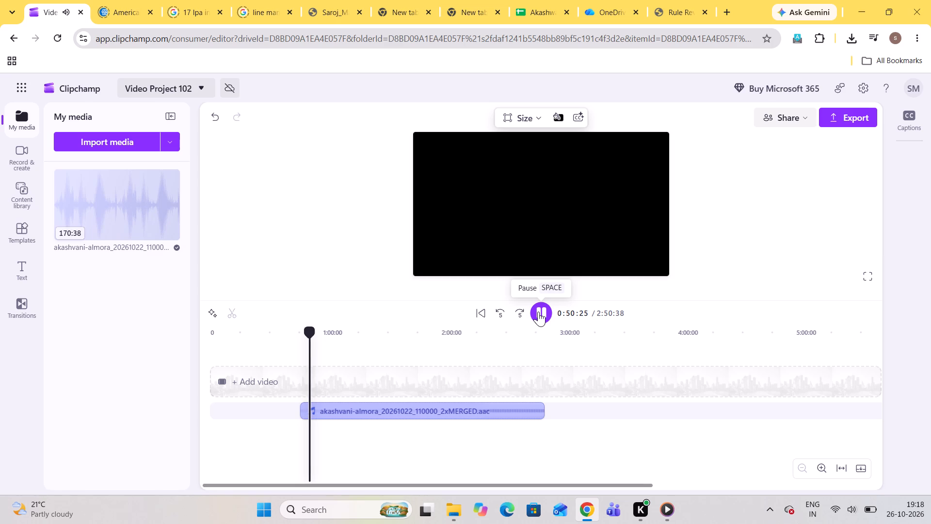
Replay the passage between about 0:50:12 and 0:50:26 in short bursts, listening for the exact end of the song.
{"action": "left_click", "coordinate": [538, 311]}
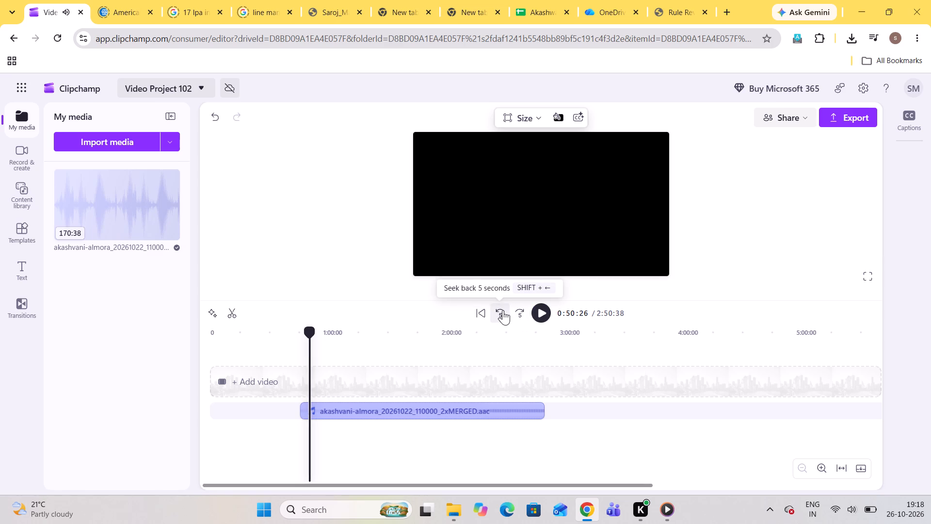
{"action": "left_click", "coordinate": [503, 310]}
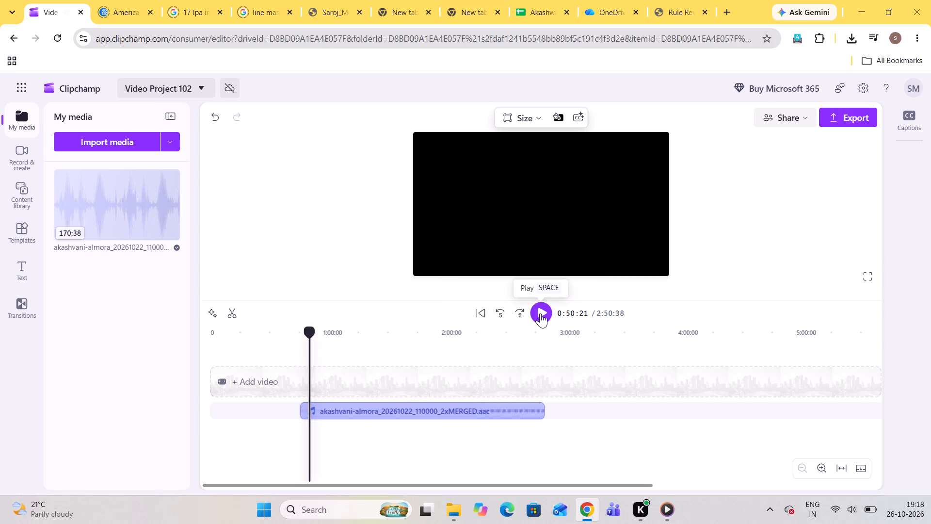
{"action": "left_click", "coordinate": [540, 313]}
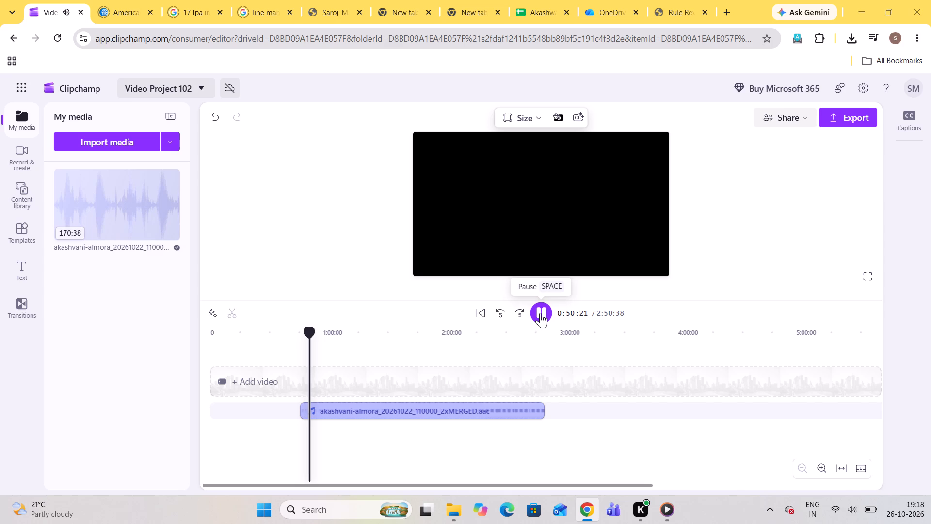
{"action": "left_click", "coordinate": [540, 313]}
{"action": "left_click", "coordinate": [497, 316]}
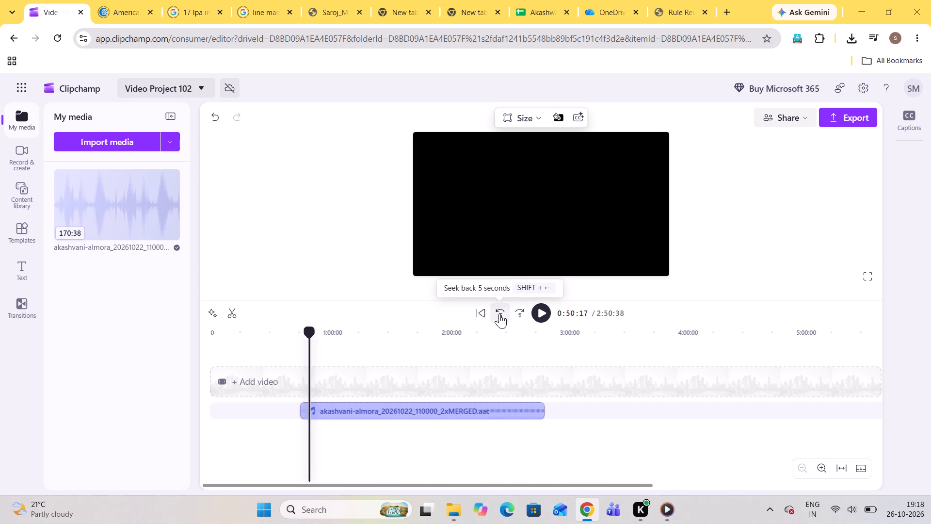
{"action": "left_click", "coordinate": [499, 313]}
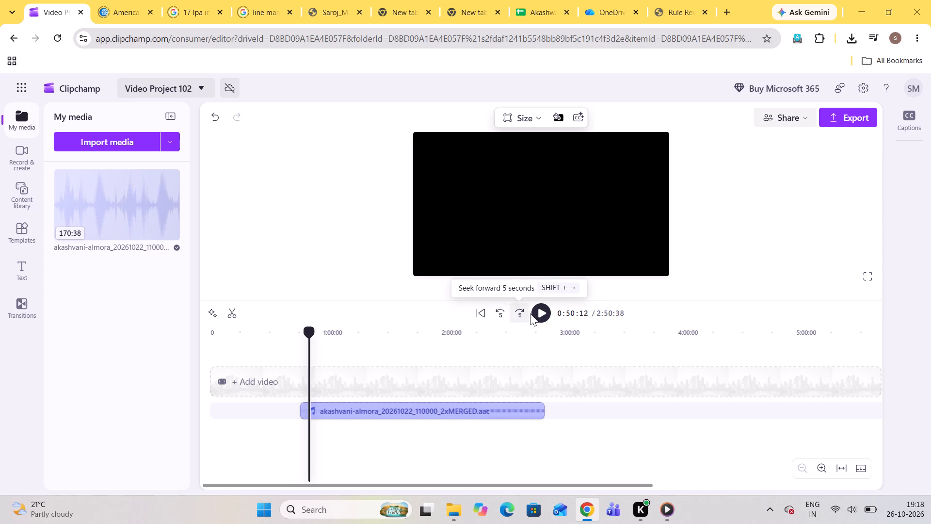
{"action": "left_click", "coordinate": [535, 313]}
{"action": "left_click", "coordinate": [535, 313]}
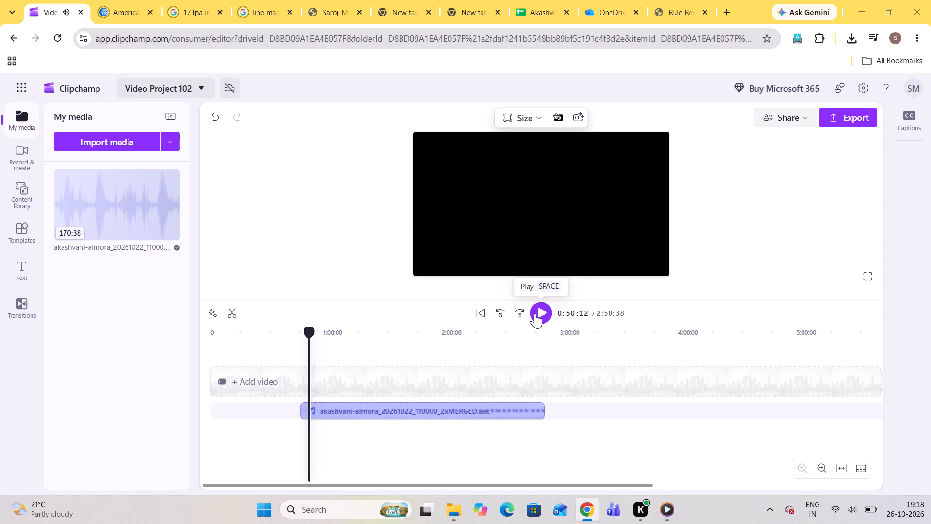
{"action": "left_click", "coordinate": [549, 311]}
{"action": "left_click", "coordinate": [541, 312]}
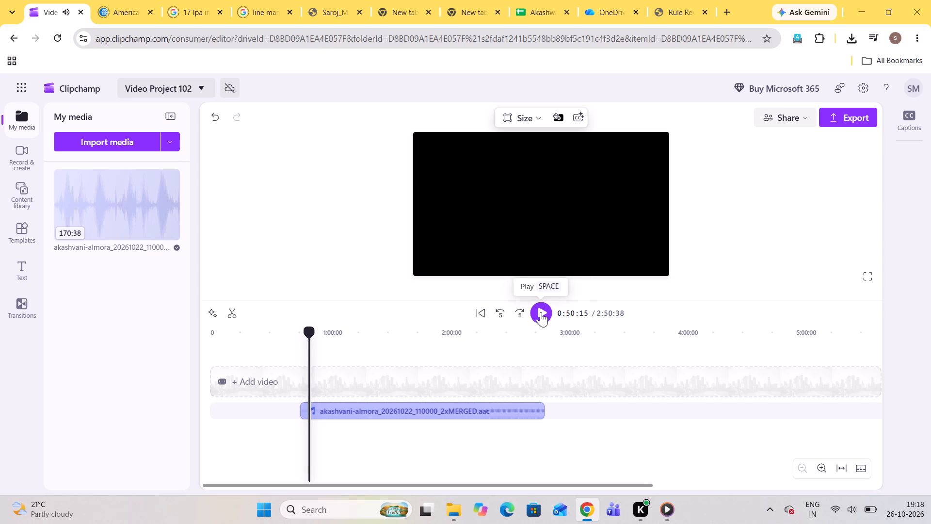
{"action": "left_click", "coordinate": [541, 312]}
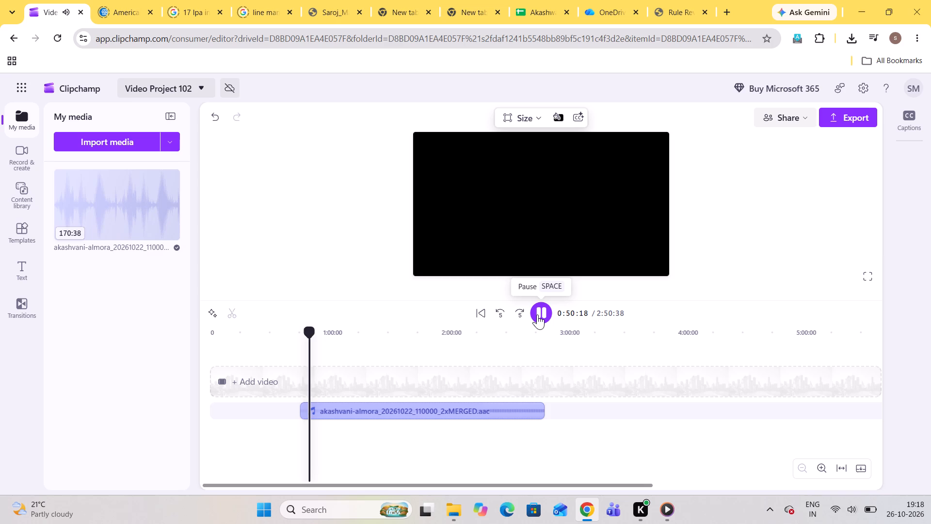
{"action": "left_click", "coordinate": [537, 314]}
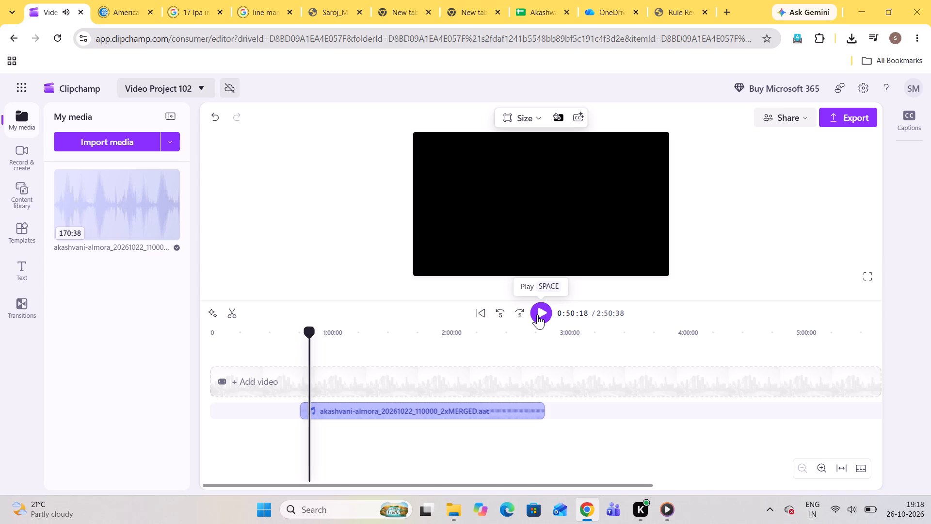
{"action": "left_click", "coordinate": [537, 314]}
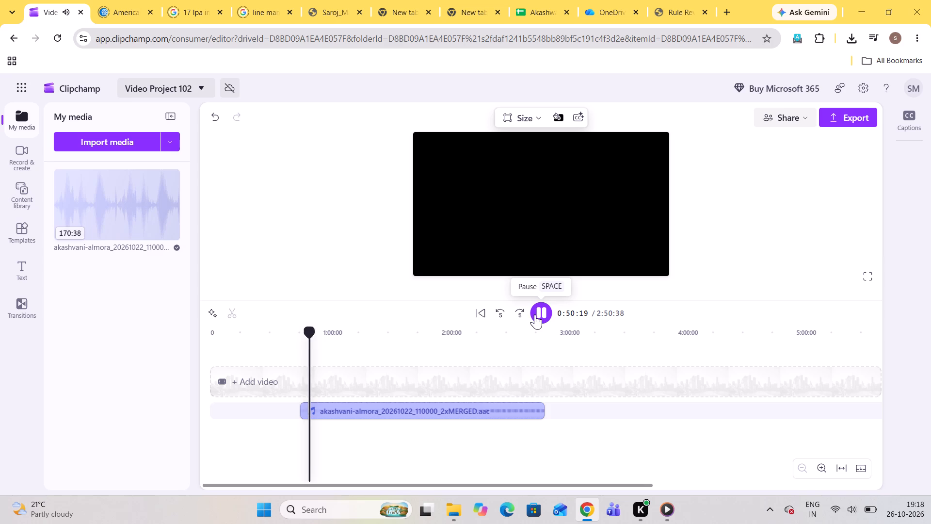
{"action": "left_click", "coordinate": [535, 316]}
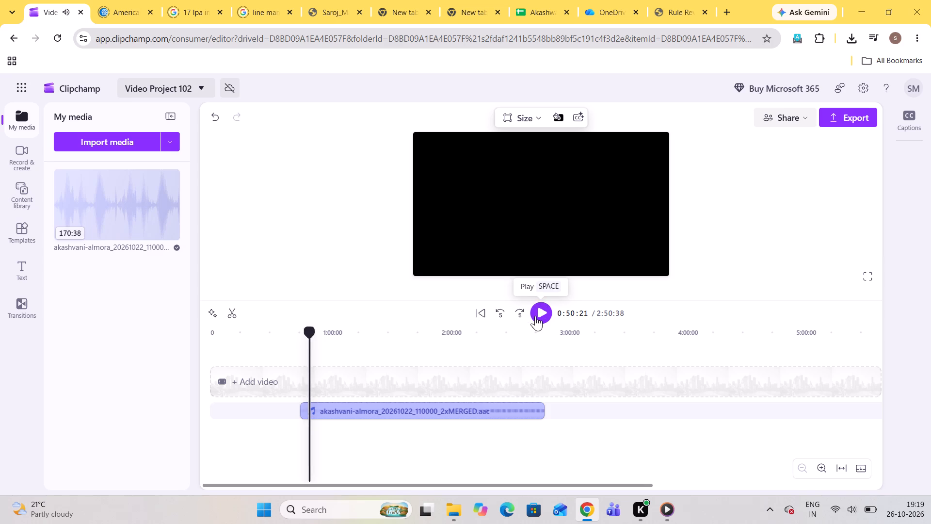
{"action": "left_click", "coordinate": [535, 316]}
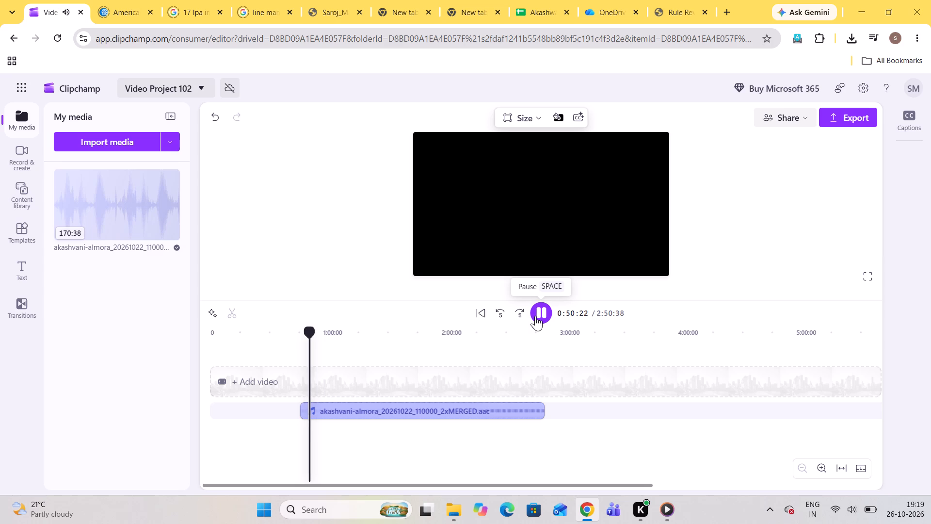
{"action": "left_click", "coordinate": [535, 316]}
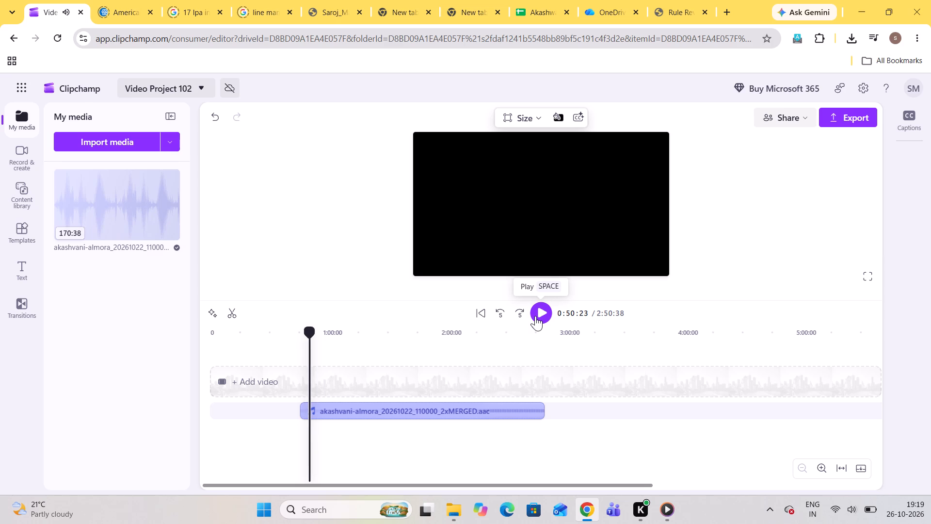
Replay from about 0:50:18 and split the recording at 0:50:21.
{"action": "left_click", "coordinate": [501, 309]}
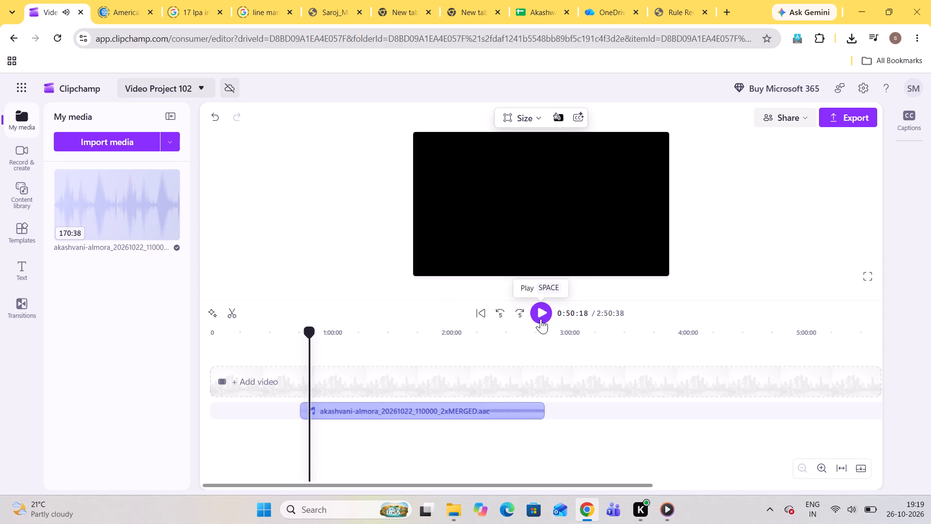
{"action": "left_click", "coordinate": [541, 319]}
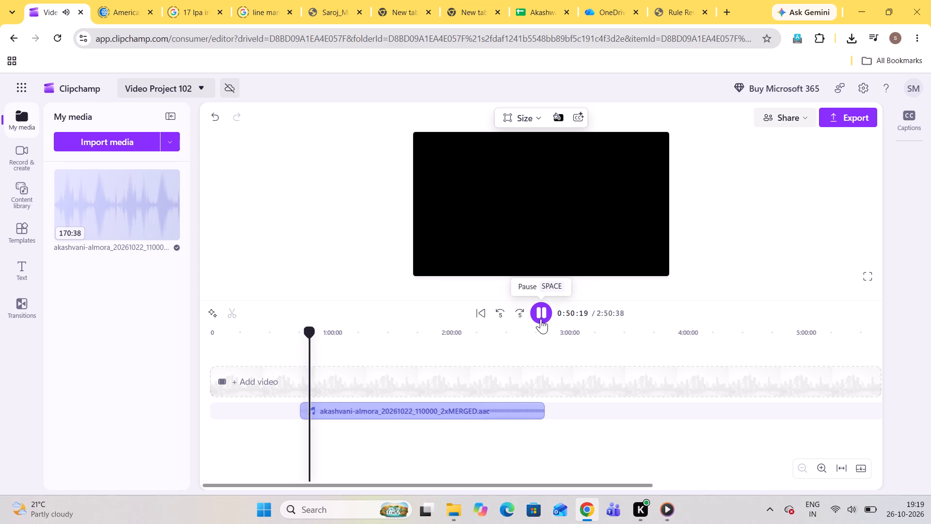
{"action": "left_click", "coordinate": [541, 319]}
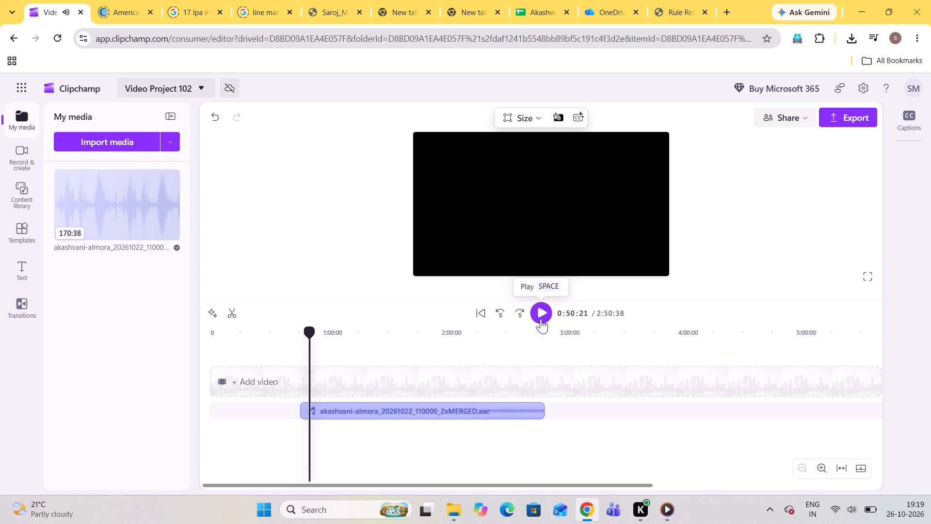
{"action": "left_click", "coordinate": [237, 305]}
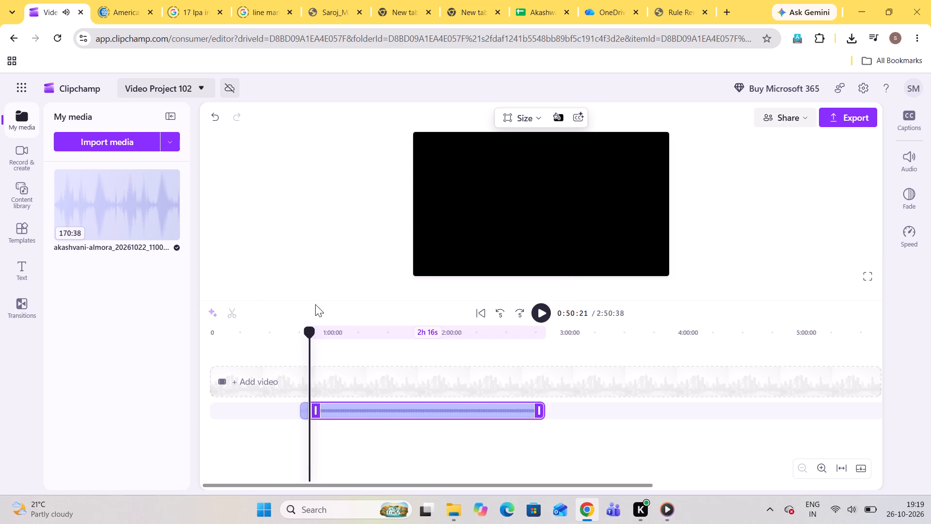
Listen on from the split to about 0:56:44, checking the Almora sheet of the Akashwani Audios spreadsheet along the way.
{"action": "left_click", "coordinate": [534, 307]}
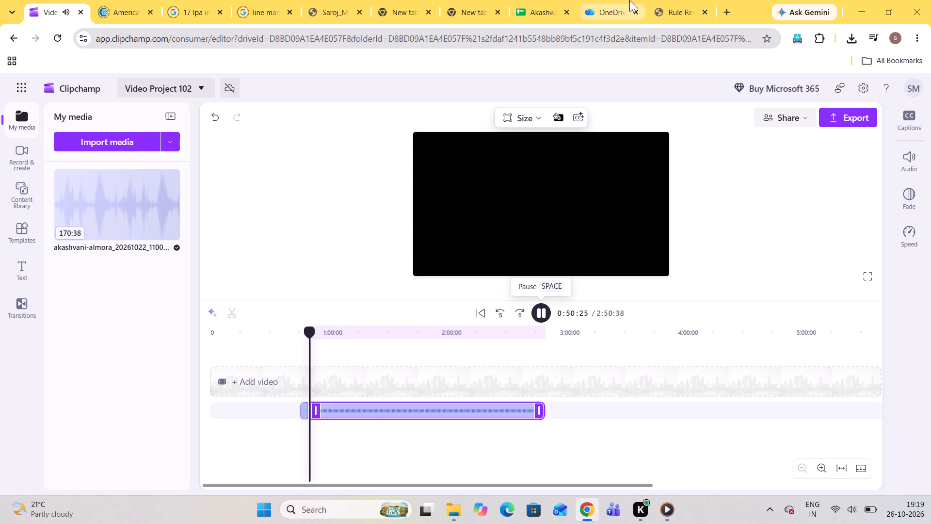
{"action": "left_click", "coordinate": [529, 12]}
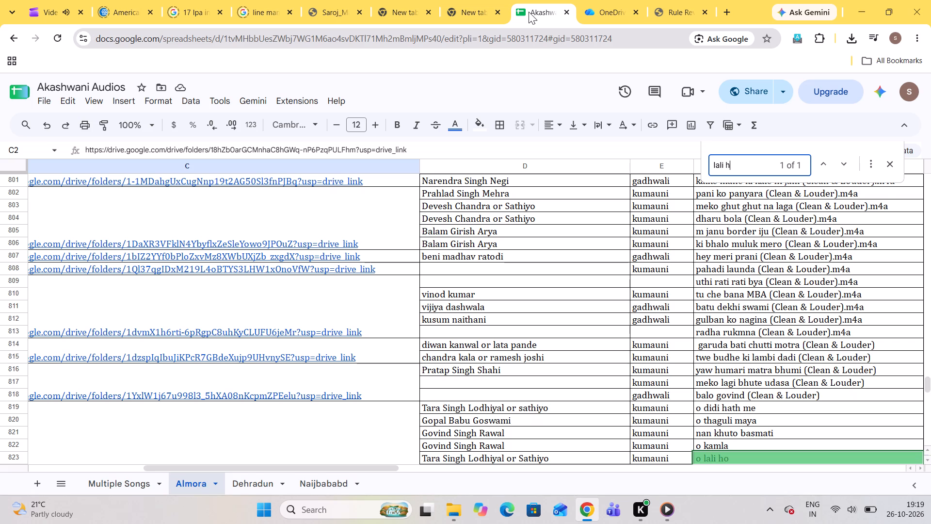
{"action": "left_click", "coordinate": [39, 4]}
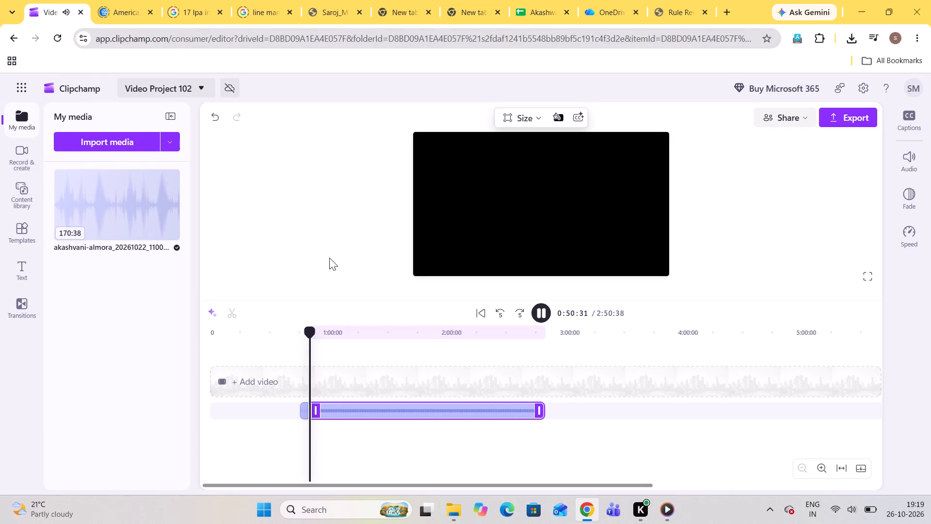
{"action": "key", "text": "Right"}
{"action": "key", "text": "Right"}
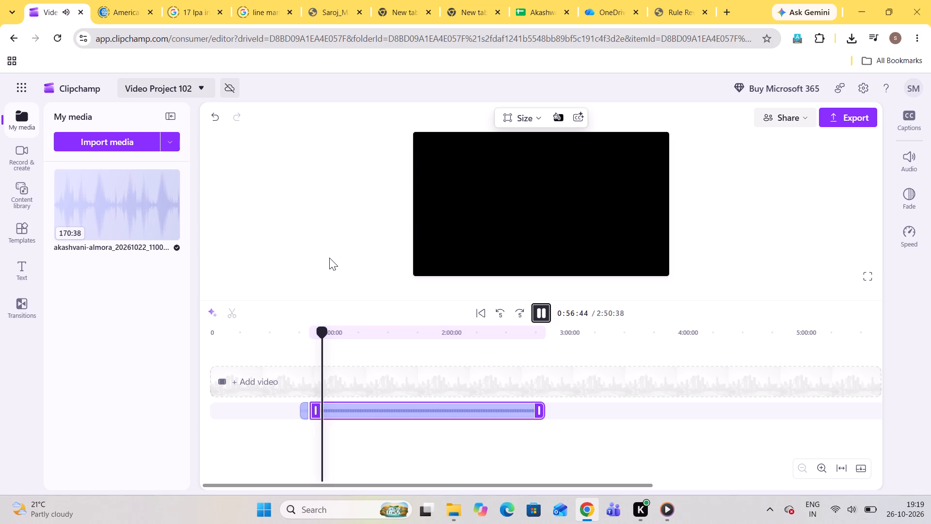
Delete the audio clip after the 0:50:21 split and close the gap before the remaining song clip.
{"action": "left_click", "coordinate": [336, 415]}
{"action": "key", "text": "Delete"}
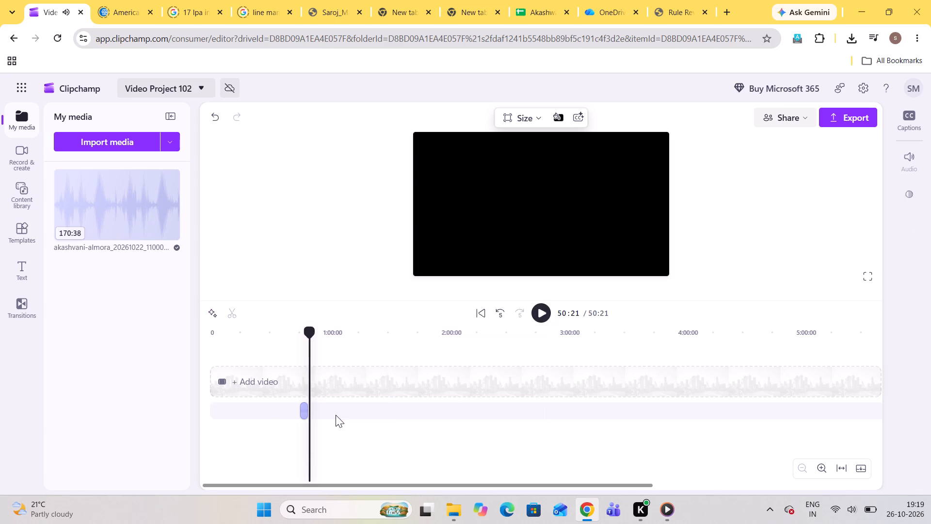
{"action": "left_click", "coordinate": [258, 407]}
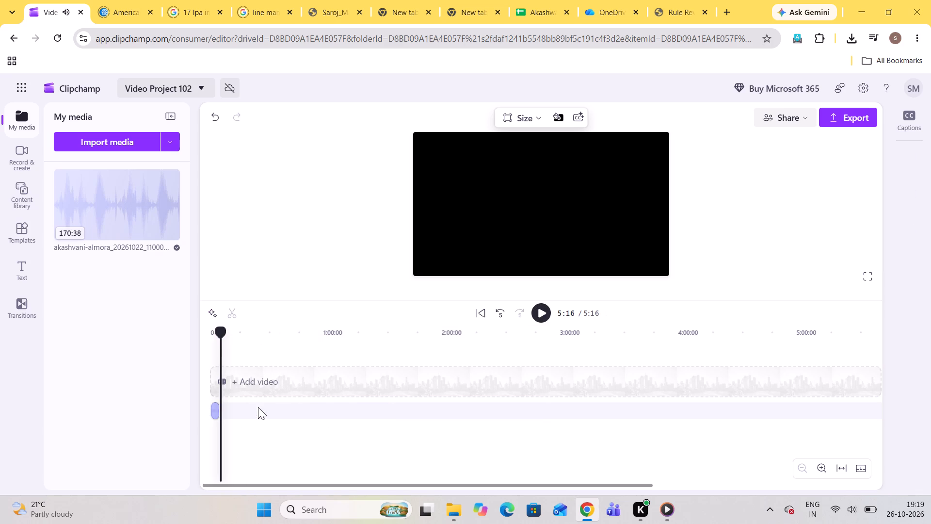
Export the song audio-only as "kumauni-o lali ho", save it in the akashvani-almora_20261022_110000_2xMERGED folder, and return to editing.
{"action": "left_click", "coordinate": [841, 114]}
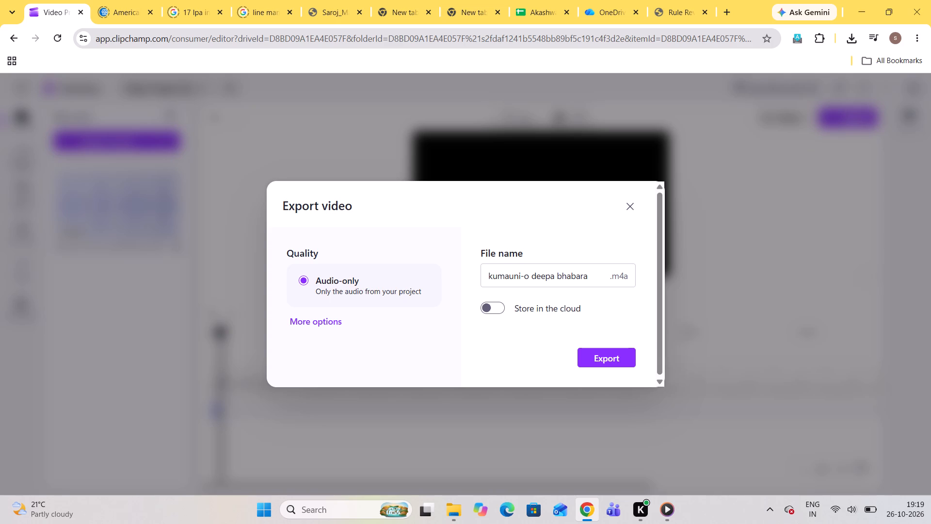
{"action": "left_click_drag", "start_coordinate": [531, 275], "coordinate": [591, 289]}
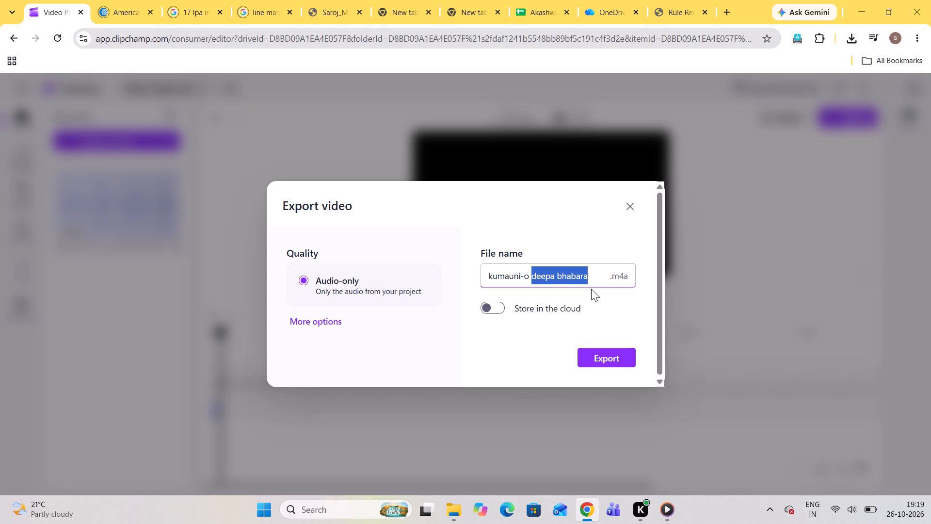
{"action": "type", "text": "lal"}
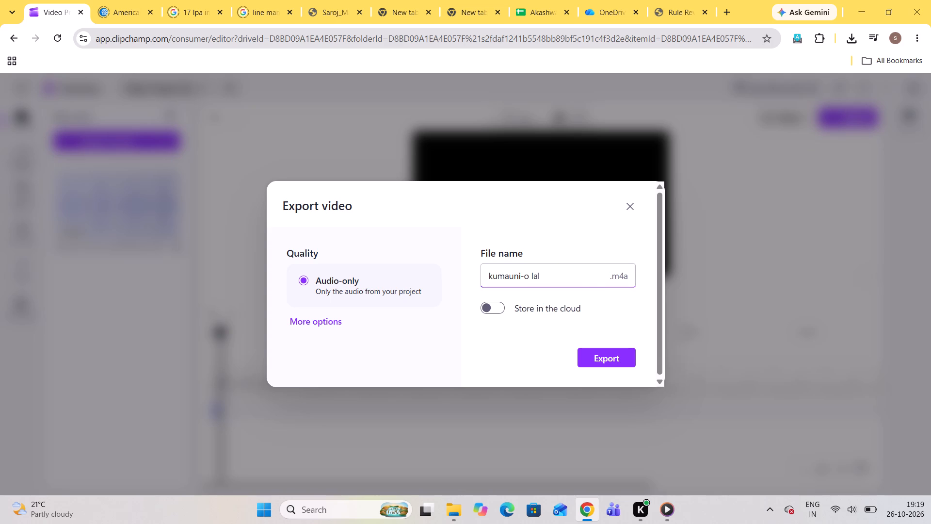
{"action": "type", "text": "i ho"}
{"action": "left_click", "coordinate": [616, 361]}
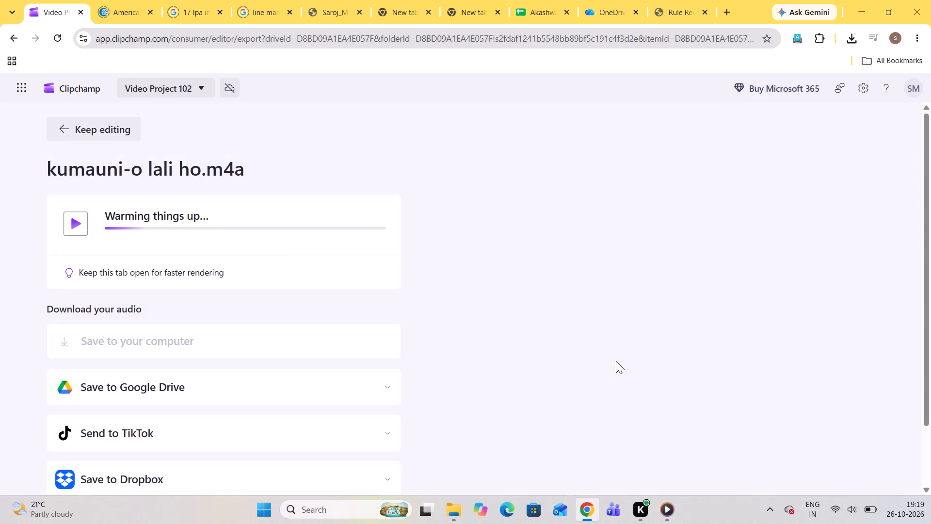
{"action": "left_click", "coordinate": [256, 295]}
{"action": "left_click", "coordinate": [256, 295]}
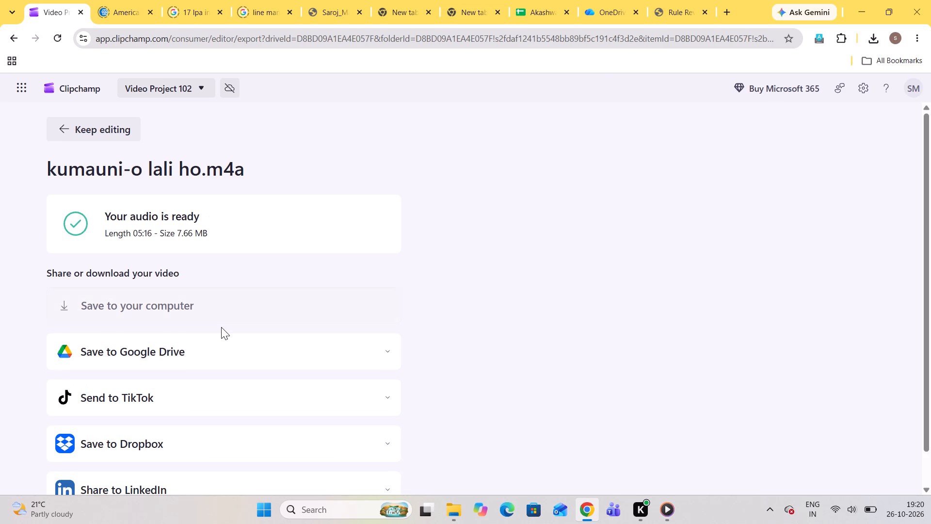
{"action": "left_click", "coordinate": [234, 302]}
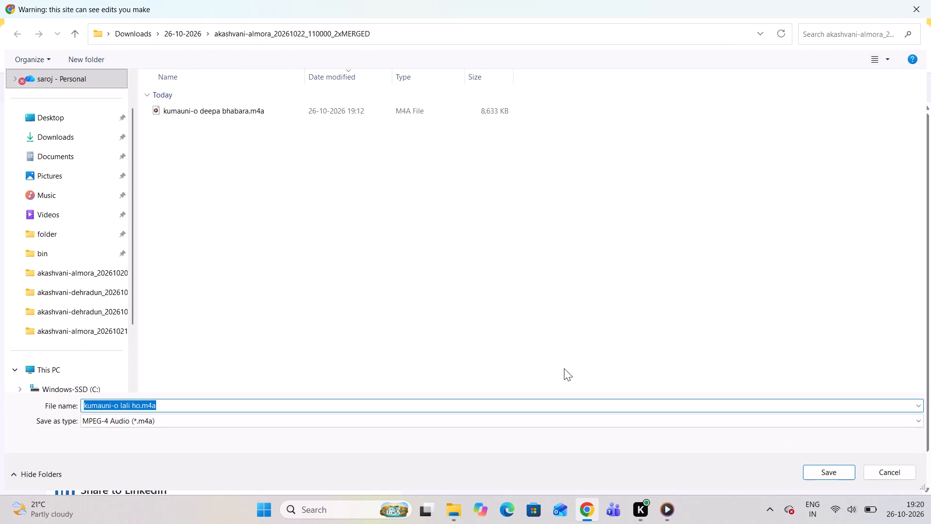
{"action": "left_click", "coordinate": [820, 471]}
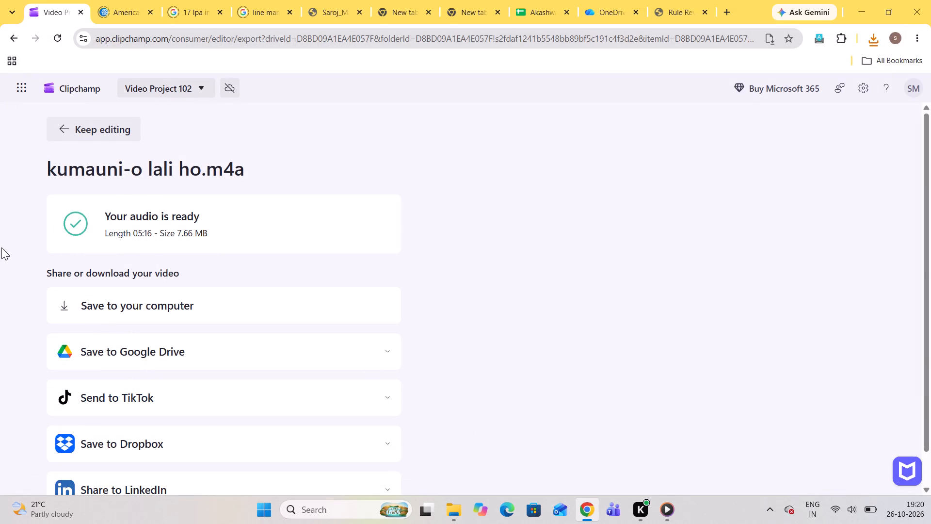
{"action": "left_click", "coordinate": [63, 134]}
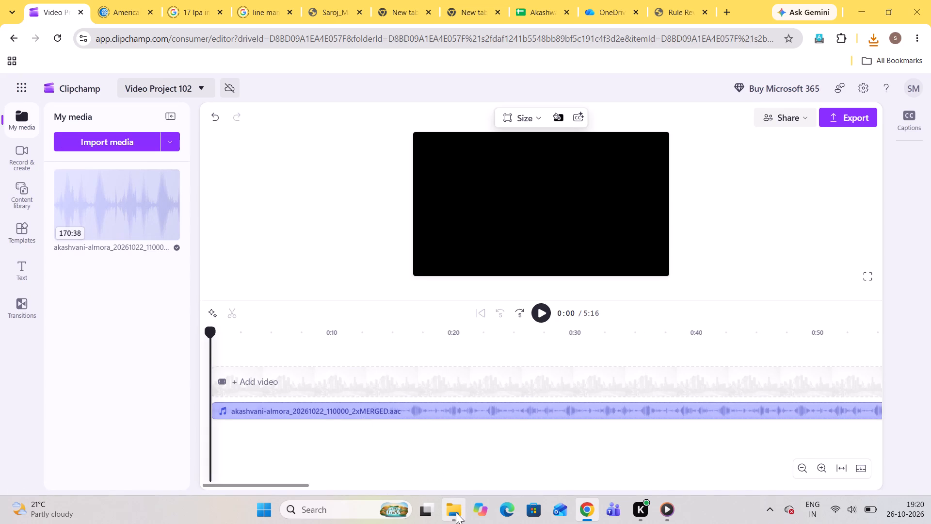
Switch to File Explorer and open the akashvani-almora_20261022_110000_2xMERGED folder inside 26-10-2026.
{"action": "left_click", "coordinate": [456, 512]}
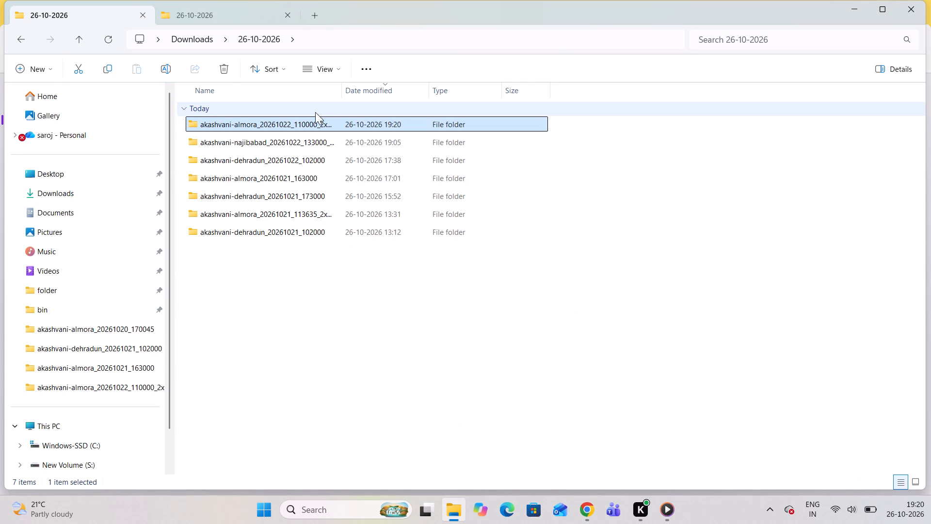
{"action": "double_click", "coordinate": [305, 126]}
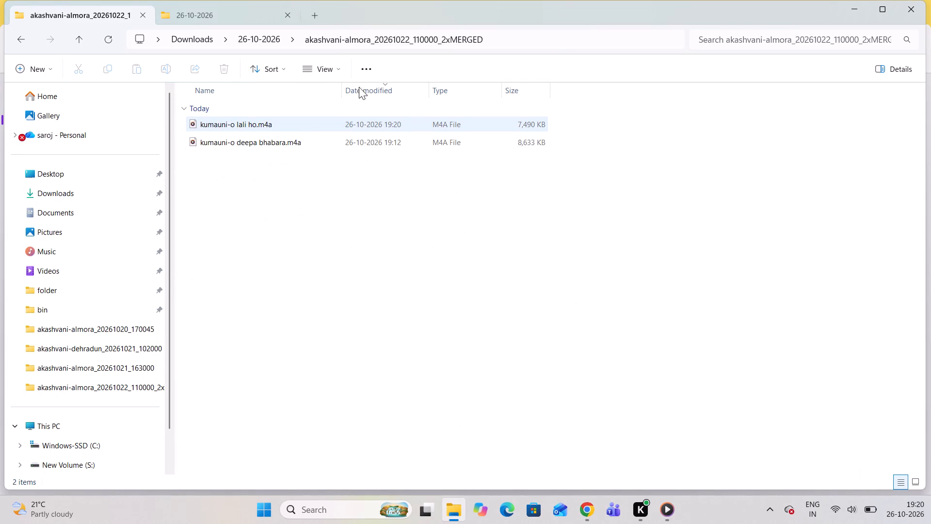
Return to Clipchamp and replace the exported song clip on the timeline with the full akashvani-almora_20261022_110000_2xMERGED recording.
{"action": "left_click", "coordinate": [852, 8]}
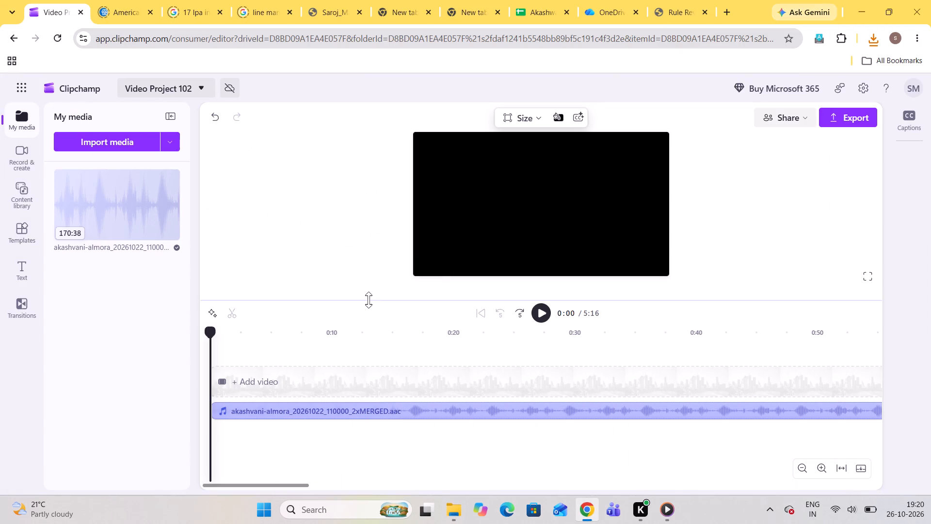
{"action": "left_click", "coordinate": [348, 413]}
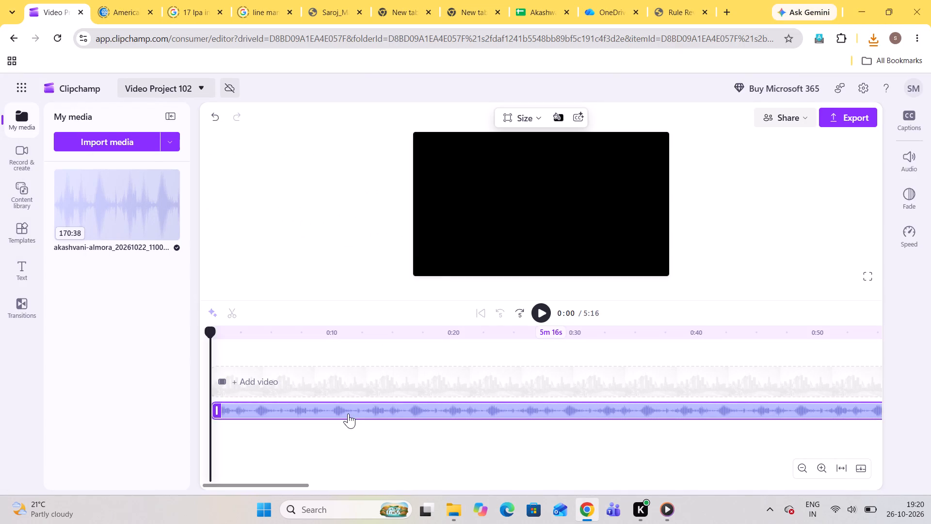
{"action": "key", "text": "Delete"}
{"action": "left_click_drag", "start_coordinate": [101, 224], "coordinate": [214, 407]}
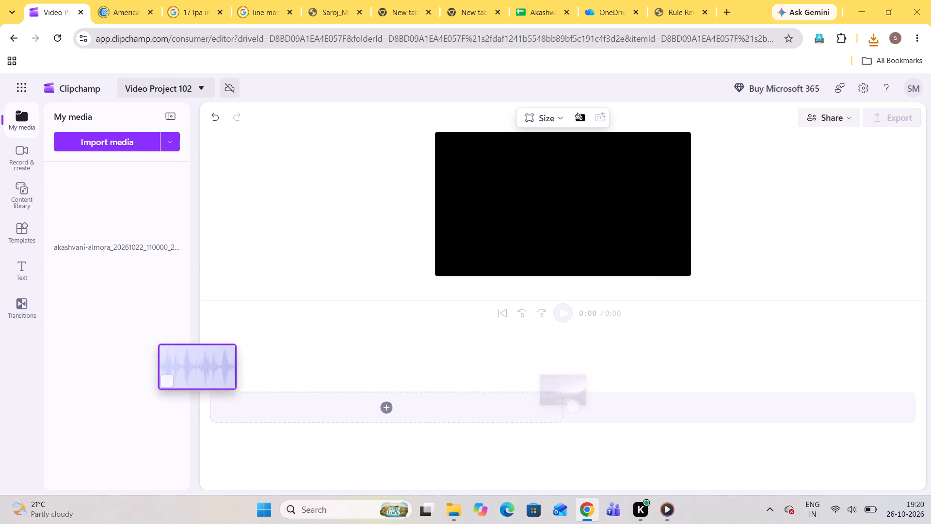
{"action": "left_click_drag", "start_coordinate": [214, 407], "coordinate": [266, 426]}
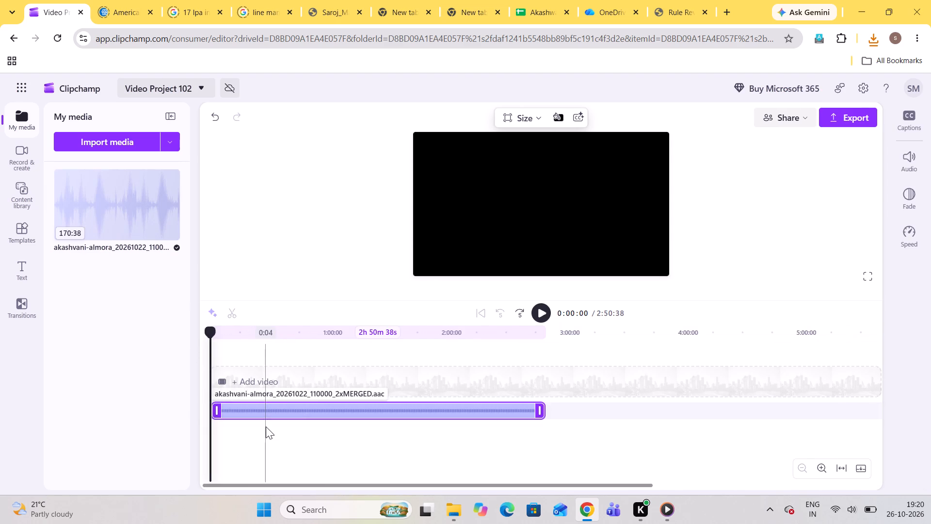
Play the full recording from its start, skipping ahead in stages to about 1:14:17 to listen for the next song.
{"action": "left_click", "coordinate": [545, 310]}
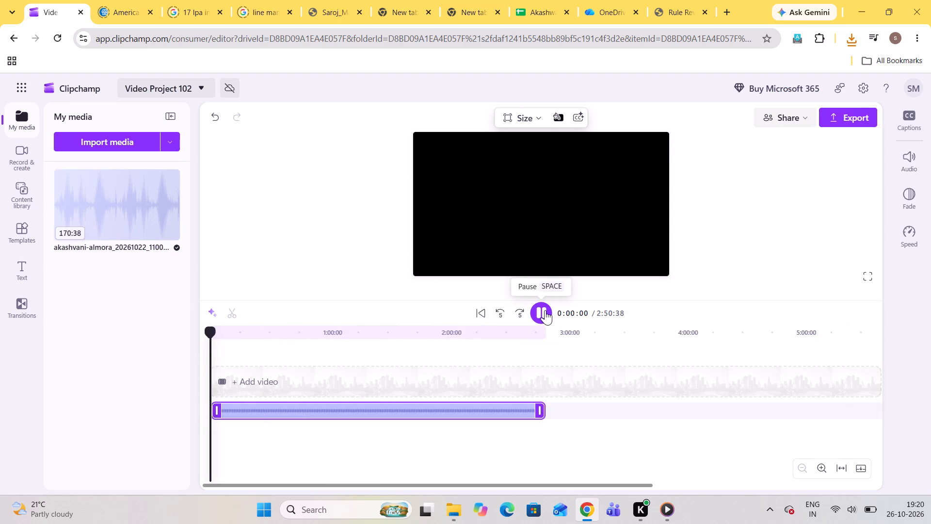
{"action": "key", "text": "Right"}
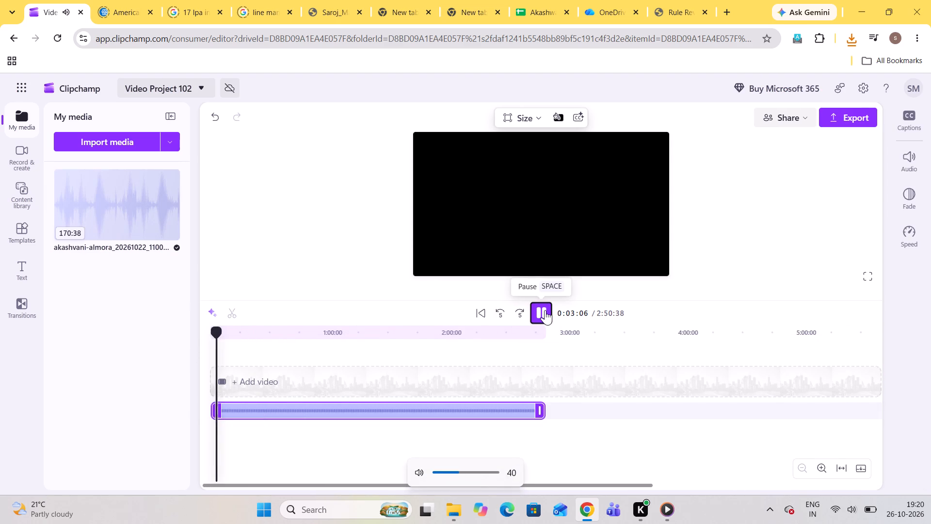
{"action": "key", "text": "Right"}
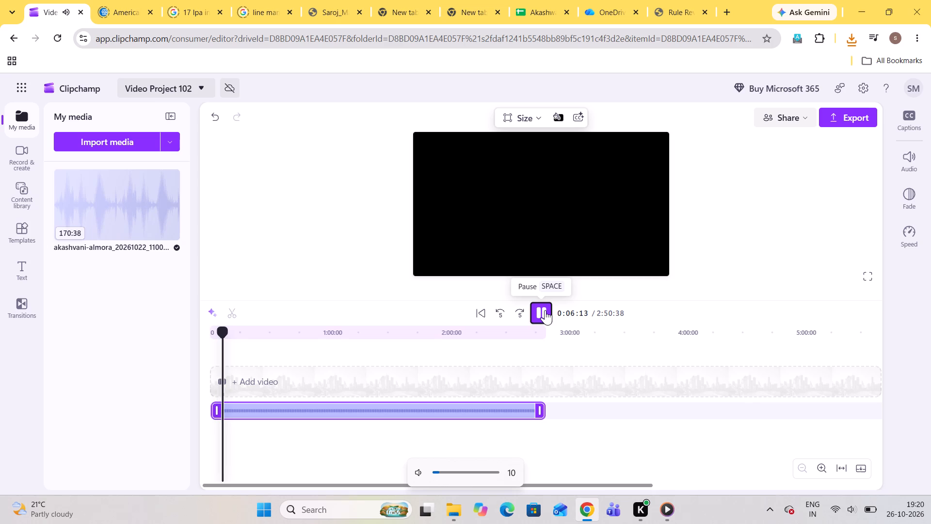
{"action": "key", "text": "Right"}
{"action": "key", "text": "Right"}
{"action": "key", "text": "Right"}
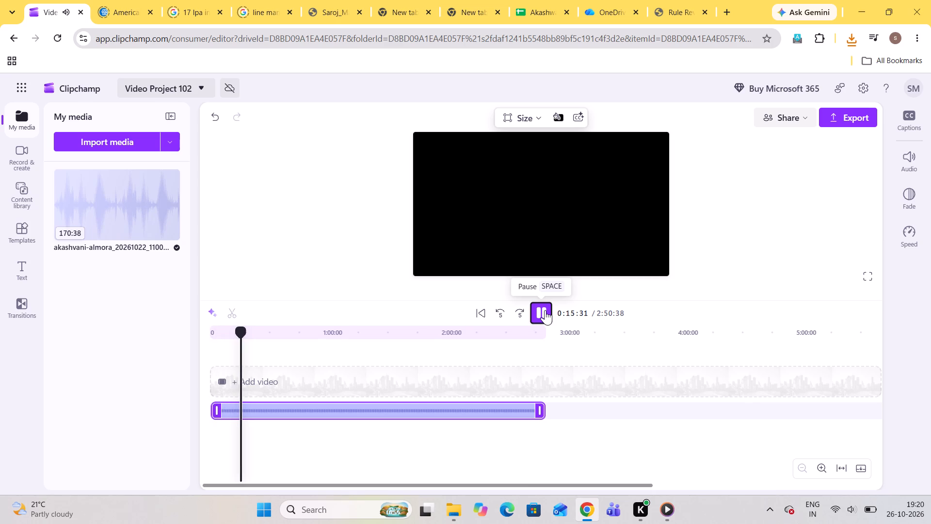
{"action": "key", "text": "Right"}
{"action": "key", "text": "Right"}
{"action": "key", "text": "Right"}
{"action": "key", "text": "Right"}
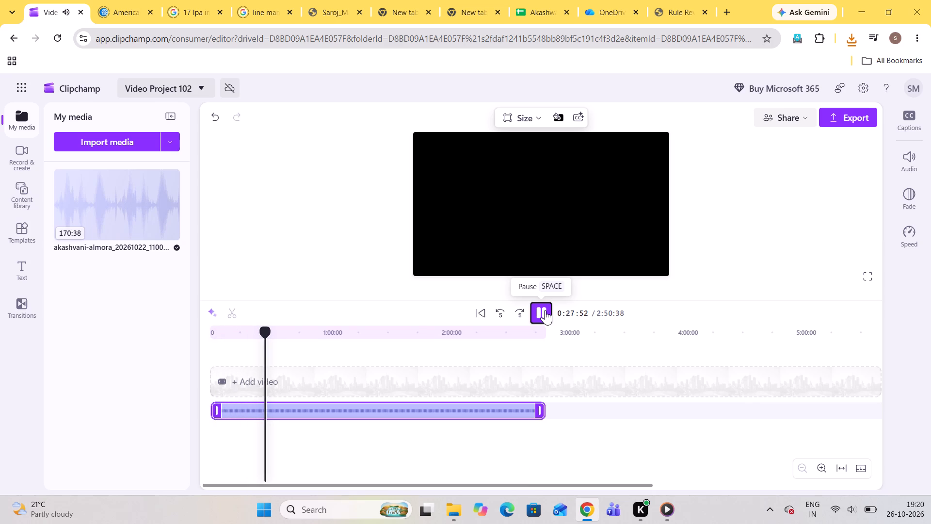
{"action": "key", "text": "Right"}
{"action": "key", "text": "Right"}
{"action": "key", "text": "Right"}
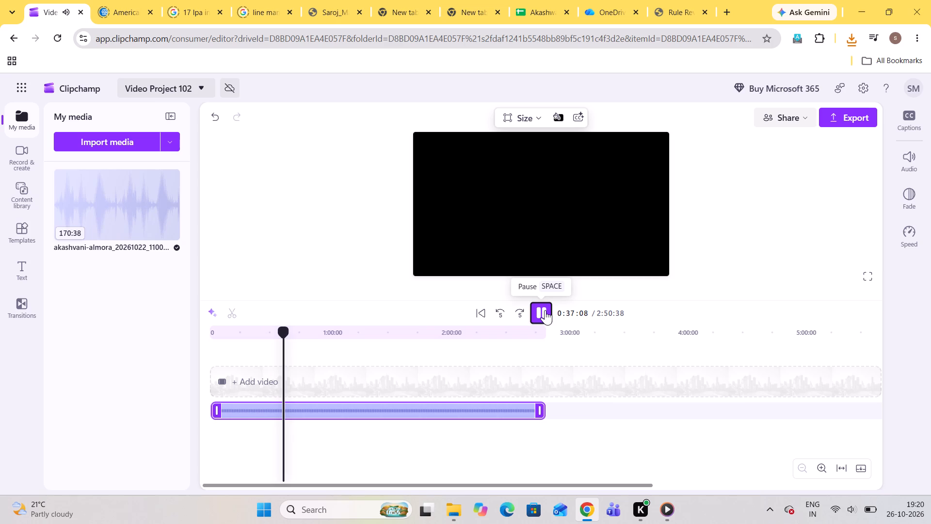
{"action": "key", "text": "Right"}
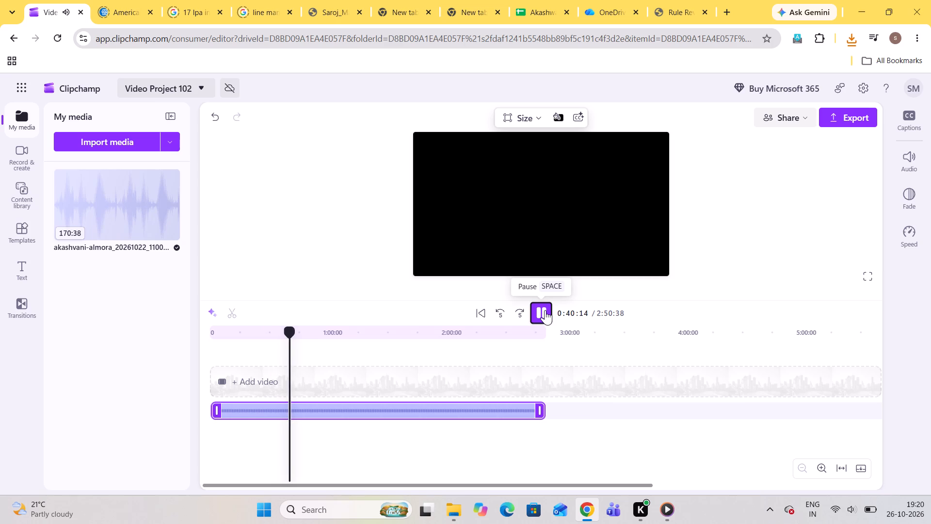
{"action": "key", "text": "Right"}
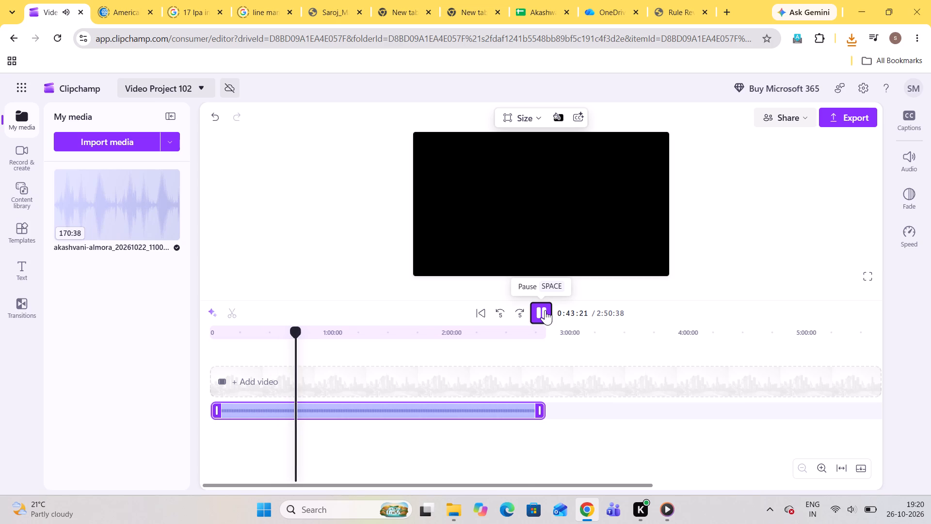
{"action": "key", "text": "Right"}
{"action": "key", "text": "Right"}
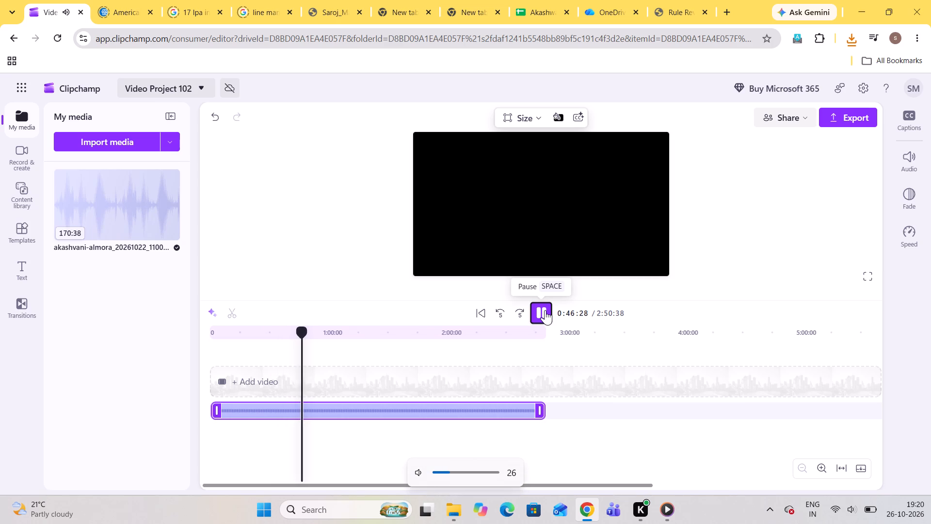
{"action": "key", "text": "Right"}
{"action": "key", "text": "Right"}
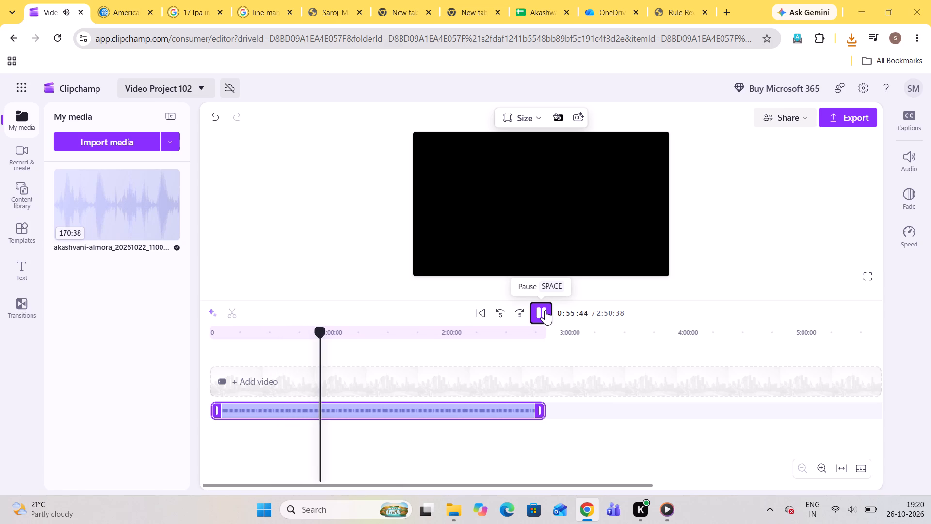
{"action": "key", "text": "Right"}
{"action": "key", "text": "Right"}
{"action": "key", "text": "Right"}
{"action": "key", "text": "Right"}
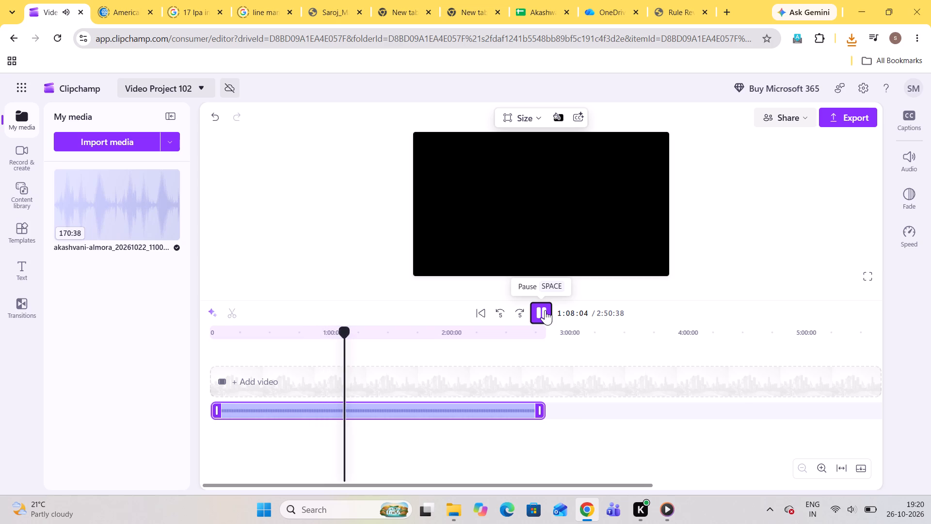
{"action": "key", "text": "Right"}
{"action": "key", "text": "Right"}
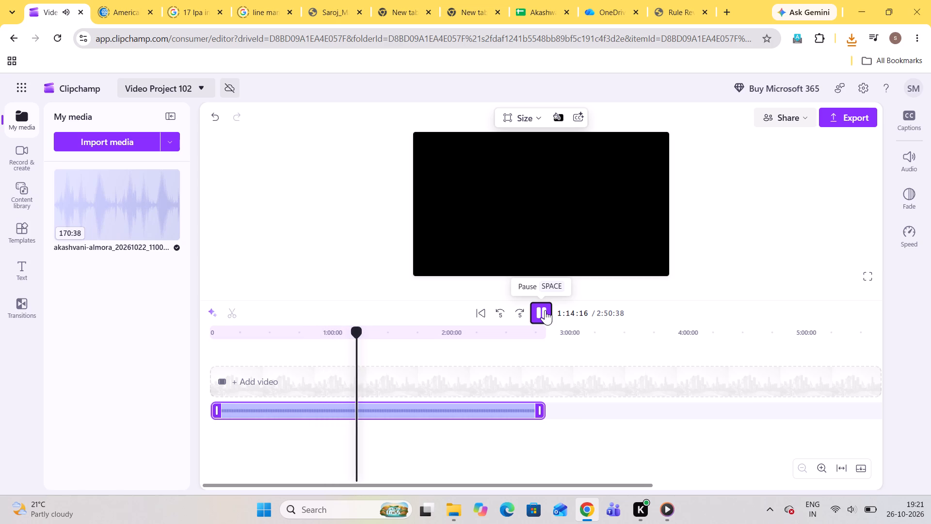
{"action": "key", "text": "space"}
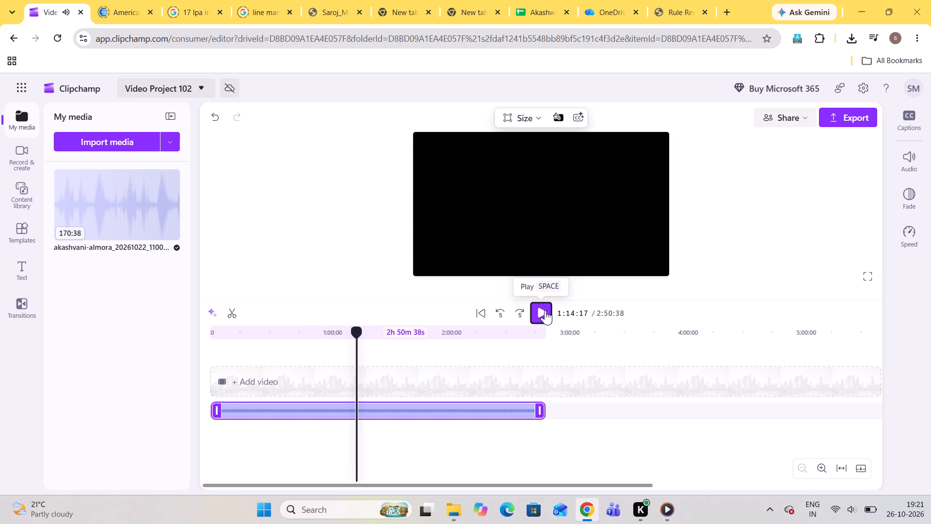
{"action": "key", "text": "space"}
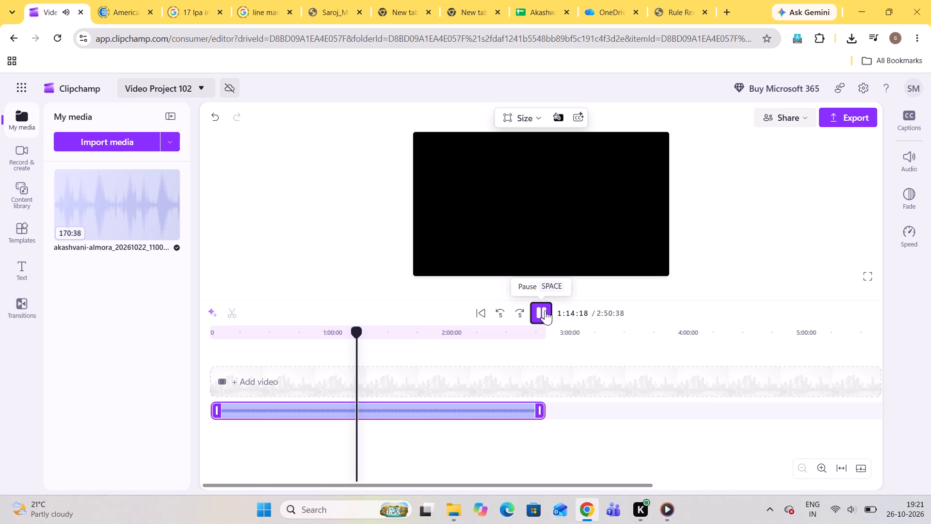
{"action": "key", "text": "space"}
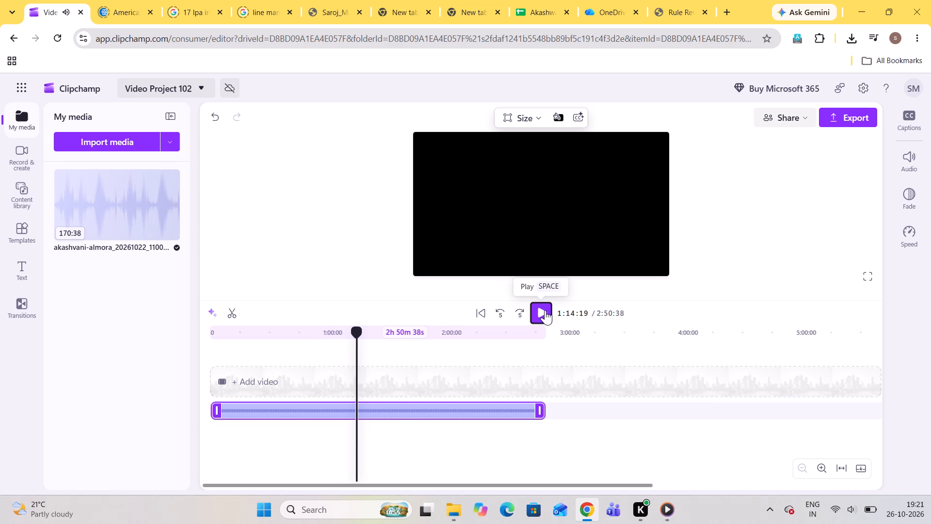
{"action": "key", "text": "space"}
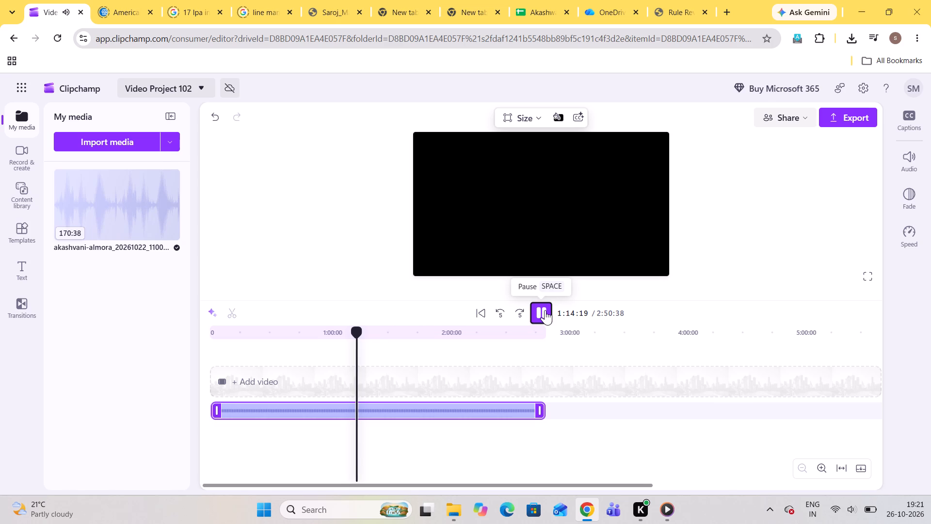
Listen at progressively earlier points of the recording, from about 0:58:36 back to about 0:53:13.
{"action": "left_click", "coordinate": [325, 340]}
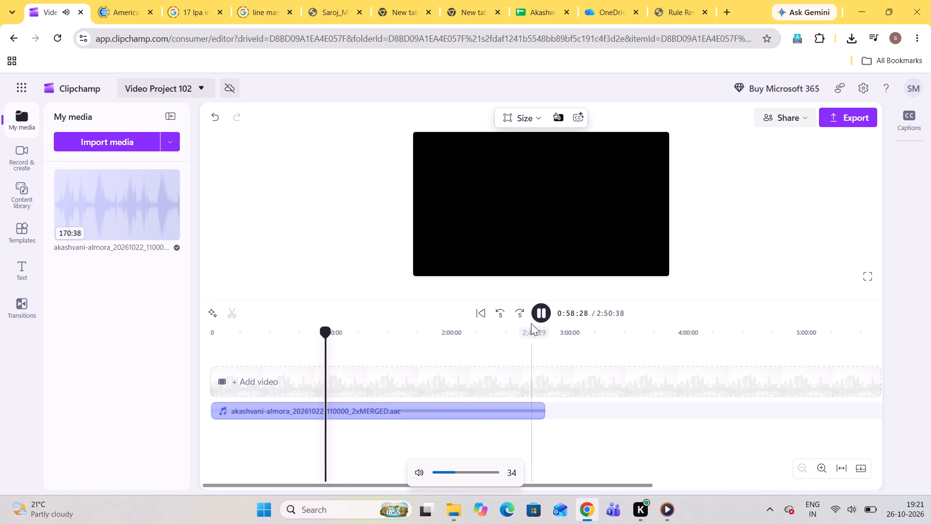
{"action": "triple_click", "coordinate": [502, 314]}
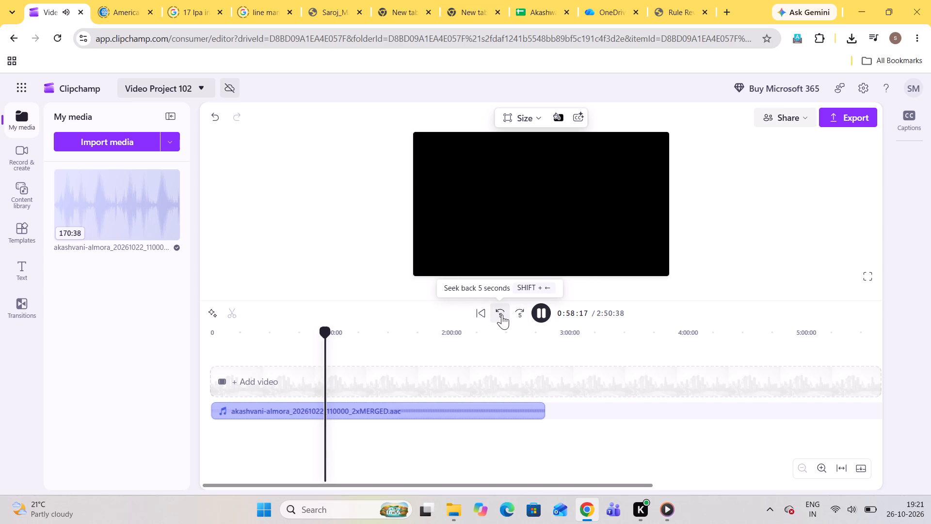
{"action": "left_click", "coordinate": [501, 314]}
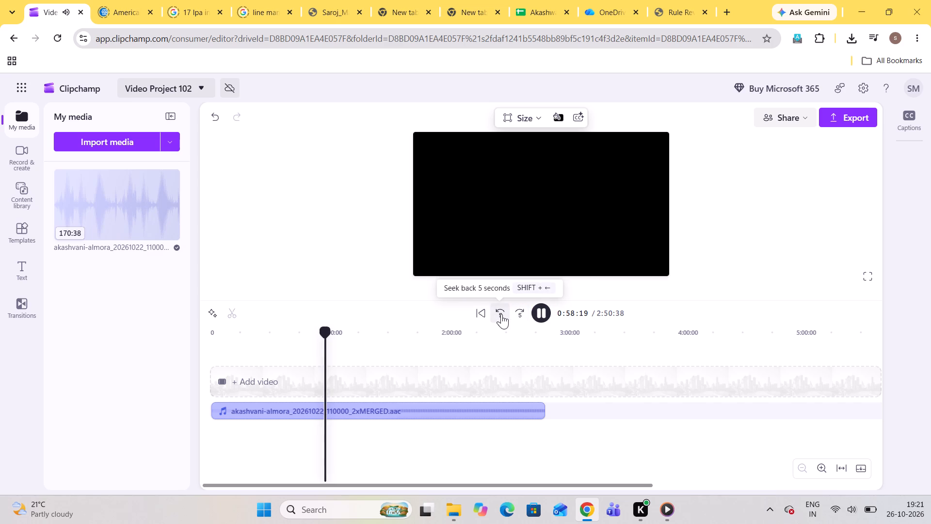
{"action": "triple_click", "coordinate": [501, 314]}
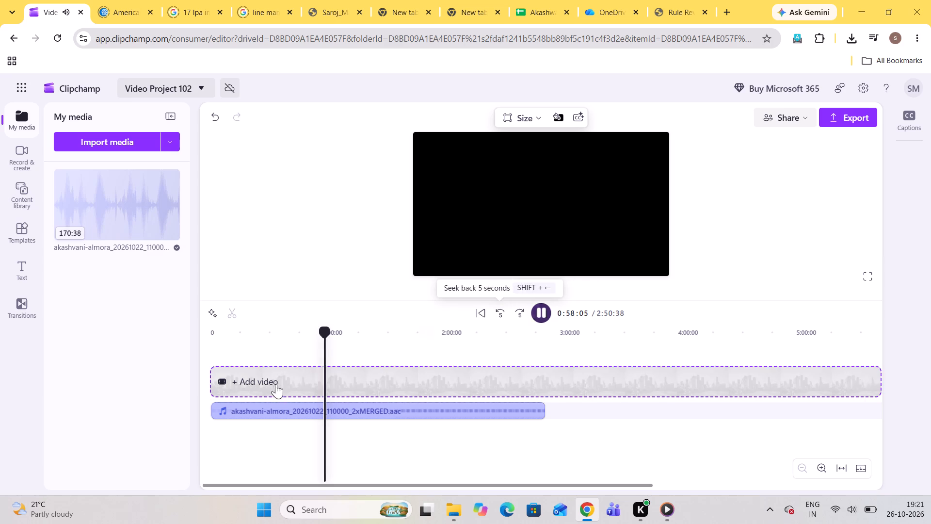
{"action": "left_click", "coordinate": [321, 335]}
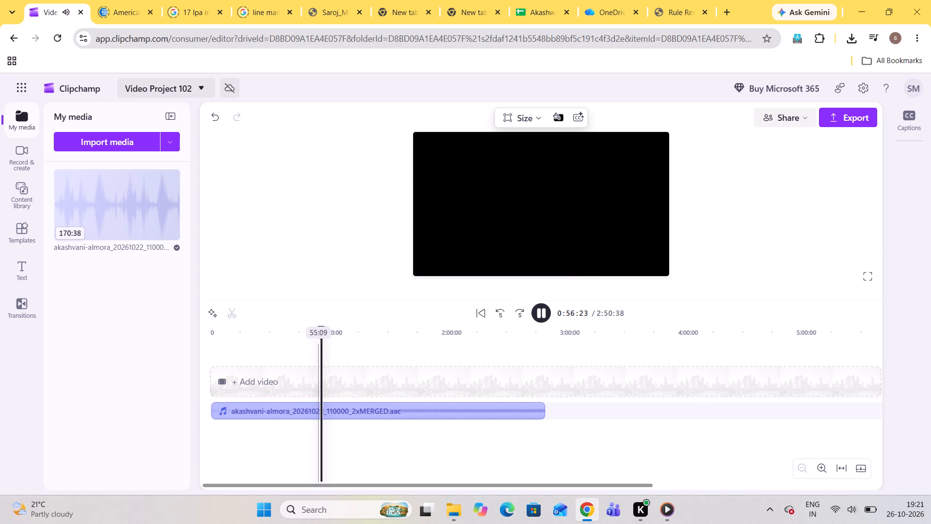
{"action": "left_click", "coordinate": [318, 336]}
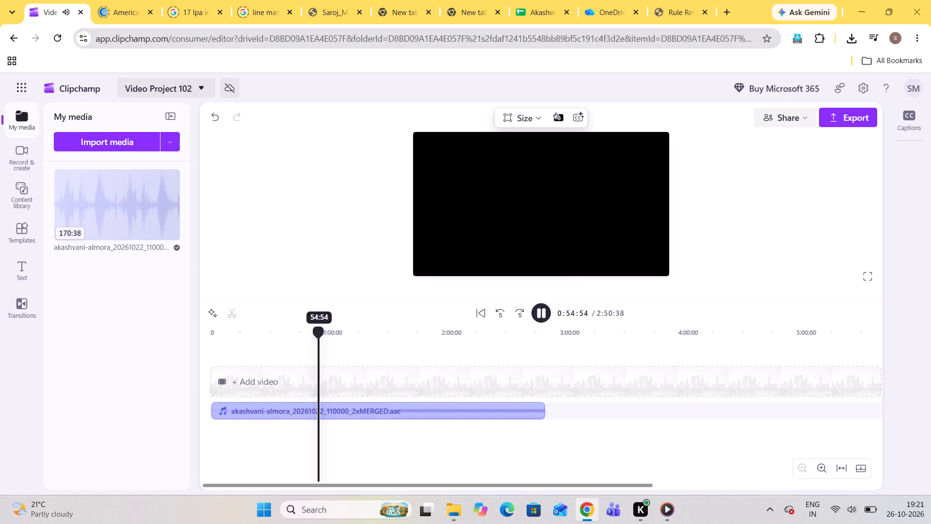
{"action": "left_click", "coordinate": [315, 336]}
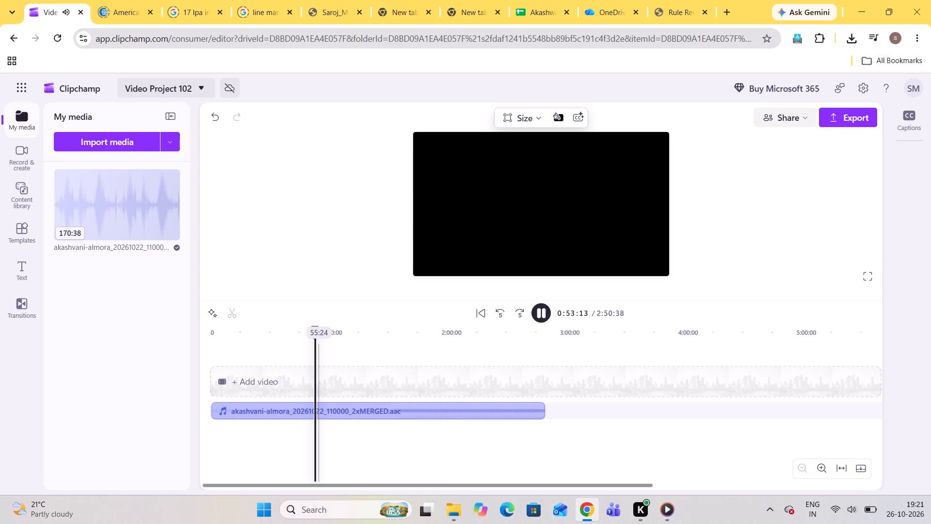
Listen at progressively earlier points of the recording, from about 0:56:20 back to about 0:53:05, to locate the song's start.
{"action": "key", "text": "Right"}
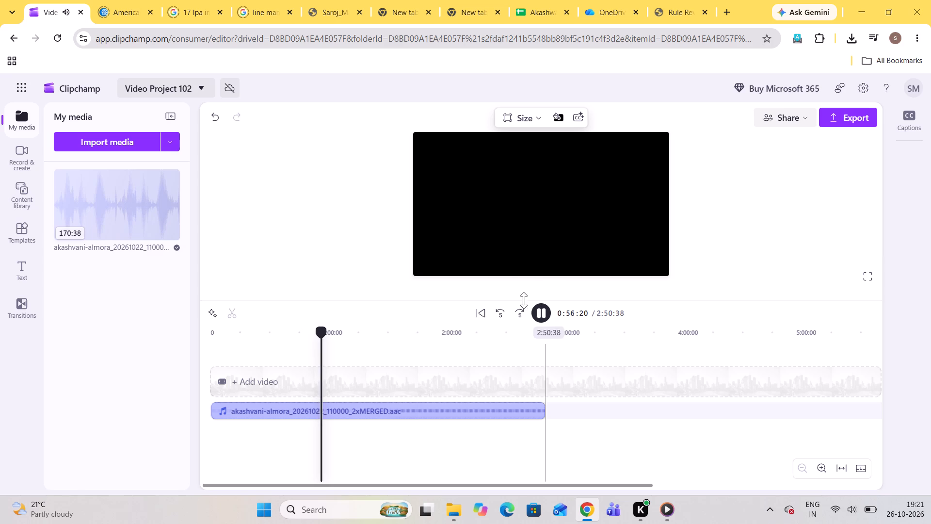
{"action": "triple_click", "coordinate": [500, 310]}
{"action": "left_click", "coordinate": [500, 310]}
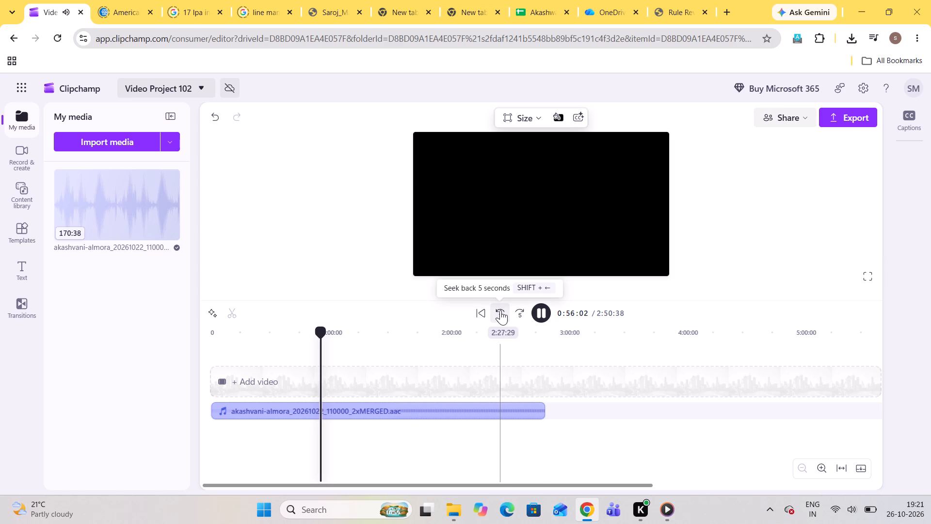
{"action": "left_click", "coordinate": [500, 310]}
{"action": "double_click", "coordinate": [500, 310]}
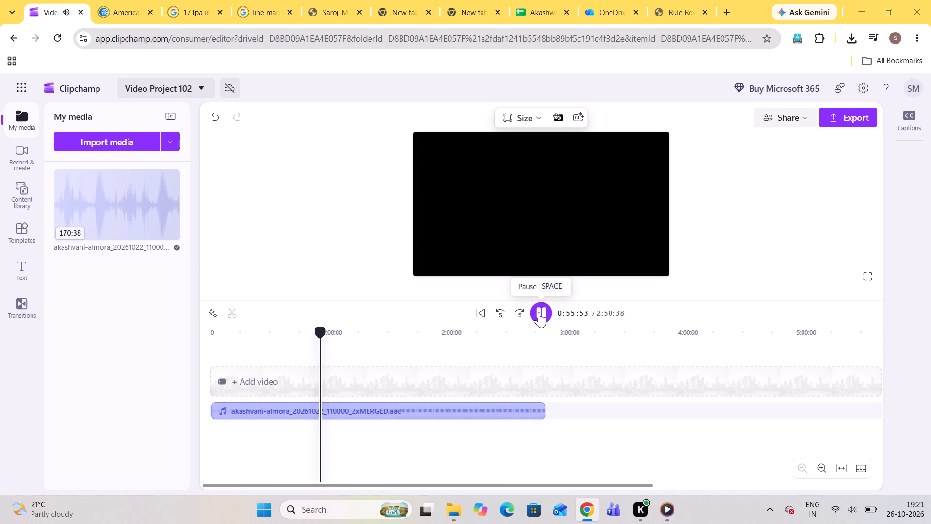
{"action": "triple_click", "coordinate": [491, 313]}
{"action": "double_click", "coordinate": [491, 313]}
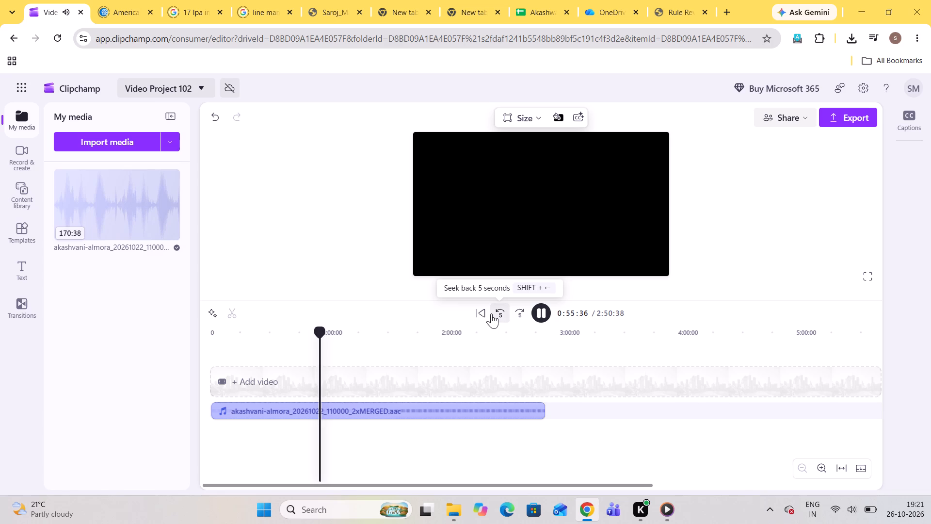
{"action": "double_click", "coordinate": [491, 313]}
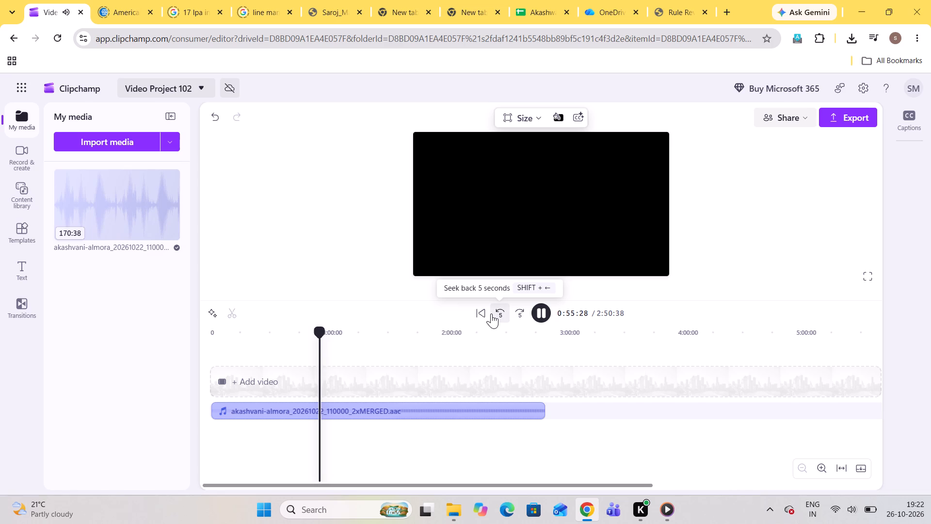
{"action": "triple_click", "coordinate": [491, 313]}
{"action": "triple_click", "coordinate": [491, 313]}
{"action": "left_click", "coordinate": [491, 313]}
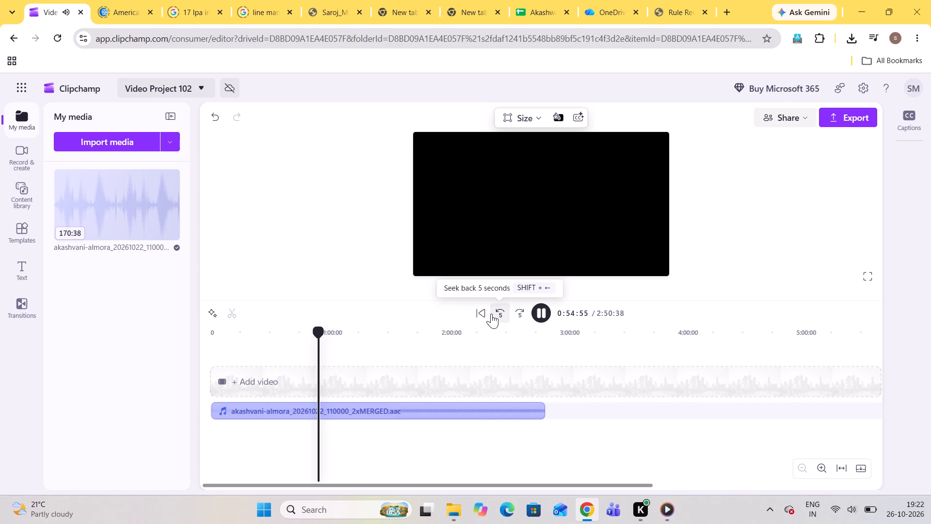
{"action": "triple_click", "coordinate": [491, 313]}
{"action": "triple_click", "coordinate": [491, 313]}
{"action": "triple_click", "coordinate": [491, 313]}
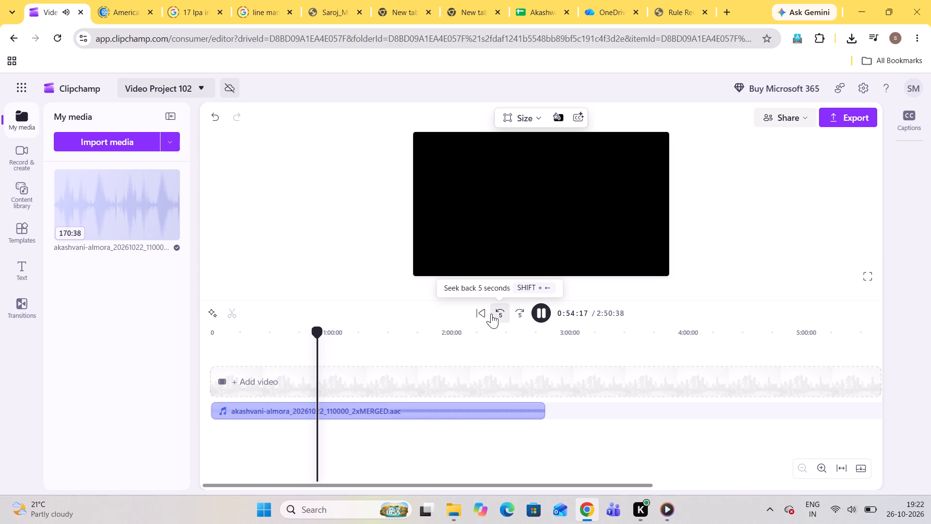
{"action": "triple_click", "coordinate": [491, 313]}
{"action": "triple_click", "coordinate": [491, 313]}
{"action": "triple_click", "coordinate": [491, 313]}
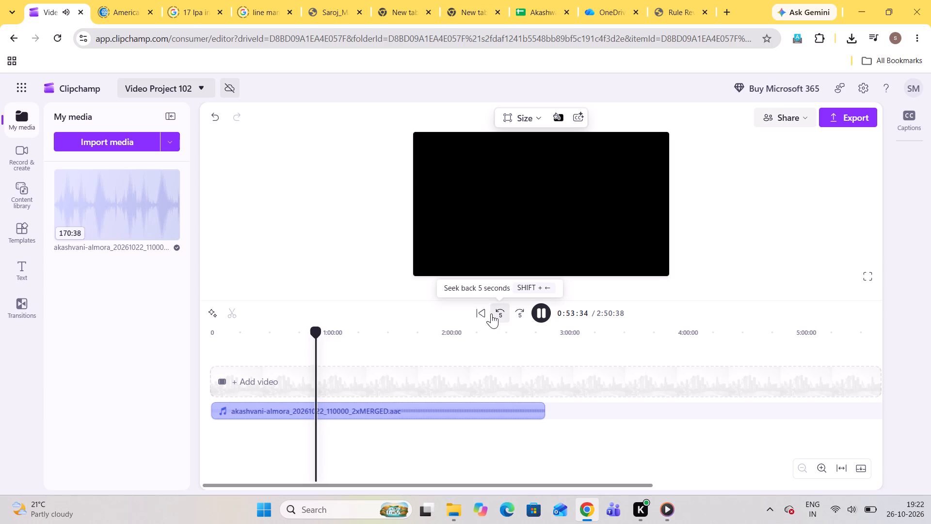
{"action": "triple_click", "coordinate": [491, 313]}
{"action": "double_click", "coordinate": [491, 313]}
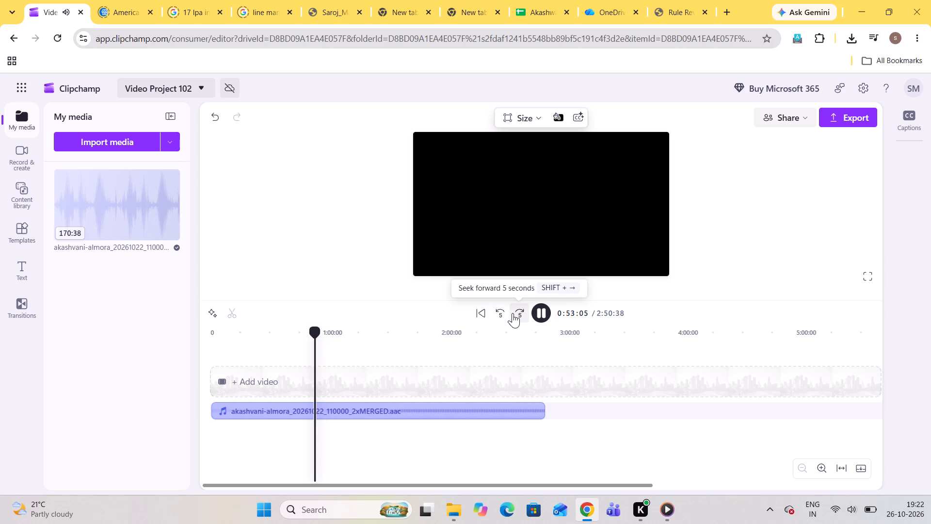
Advance the playback to 0:53:39, pause there and split the recording at that point.
{"action": "left_click", "coordinate": [513, 313]}
{"action": "left_click", "coordinate": [513, 313]}
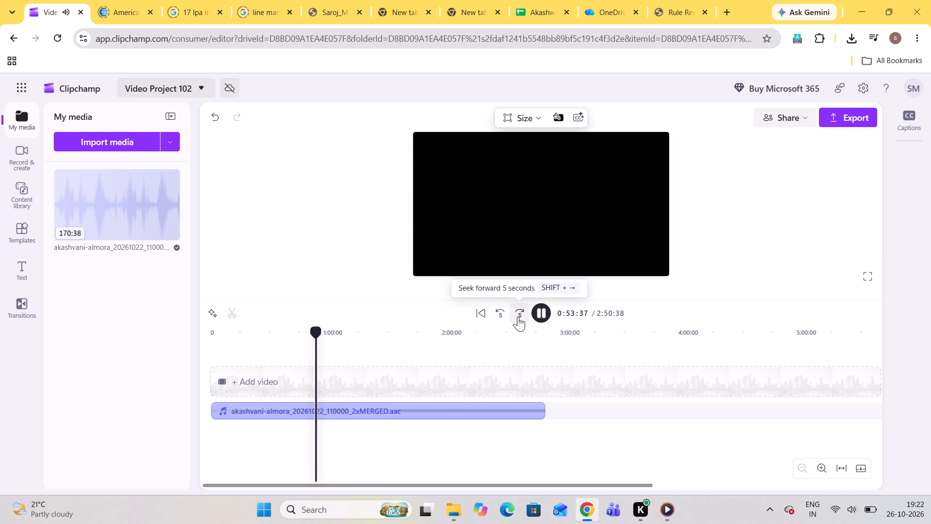
{"action": "left_click", "coordinate": [543, 313]}
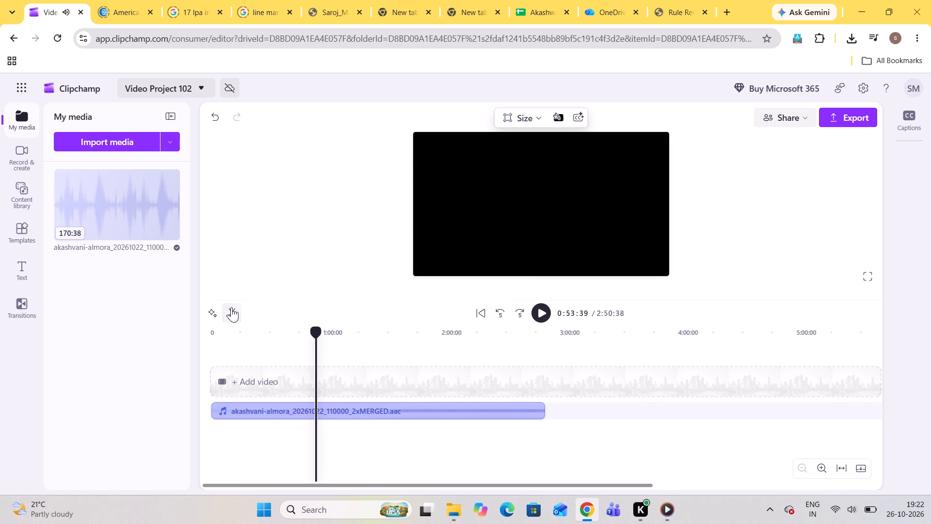
{"action": "left_click", "coordinate": [230, 307]}
Play and replay the audio around the cut at 0:53:39, up to about 0:53:54, to identify the song.
{"action": "left_click", "coordinate": [541, 308]}
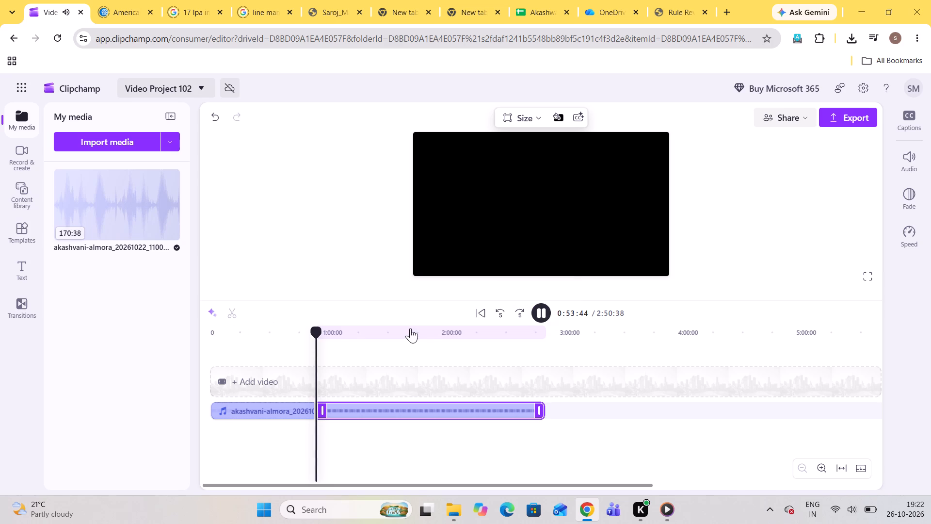
{"action": "left_click", "coordinate": [523, 315]}
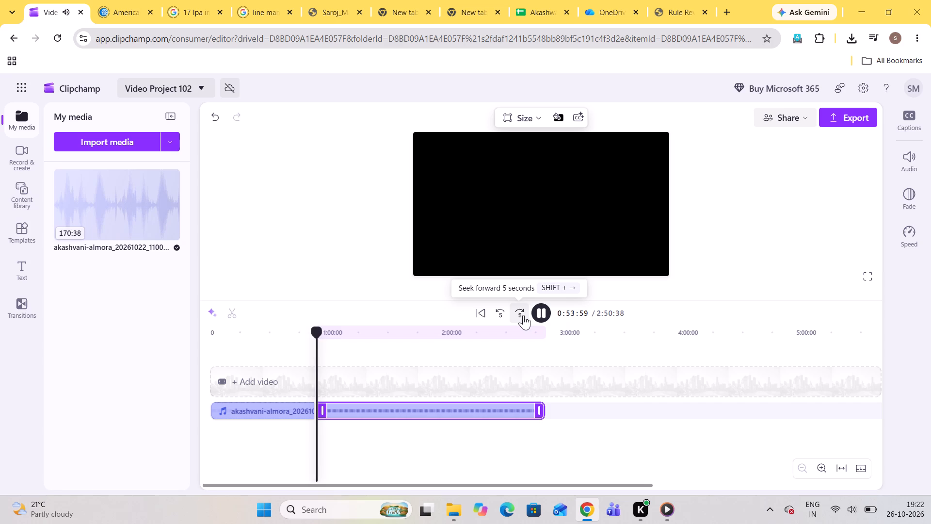
{"action": "key", "text": "Right"}
{"action": "key", "text": "Right"}
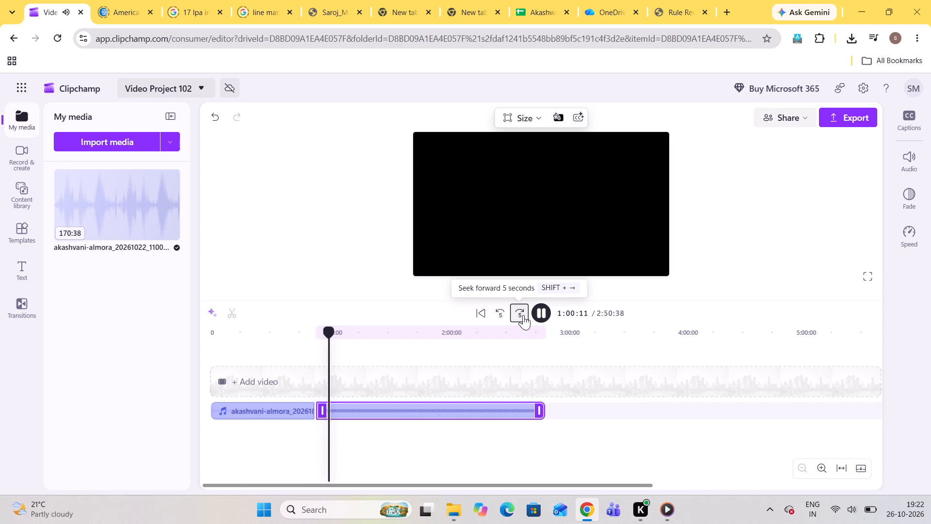
{"action": "key", "text": "Left"}
{"action": "key", "text": "Left"}
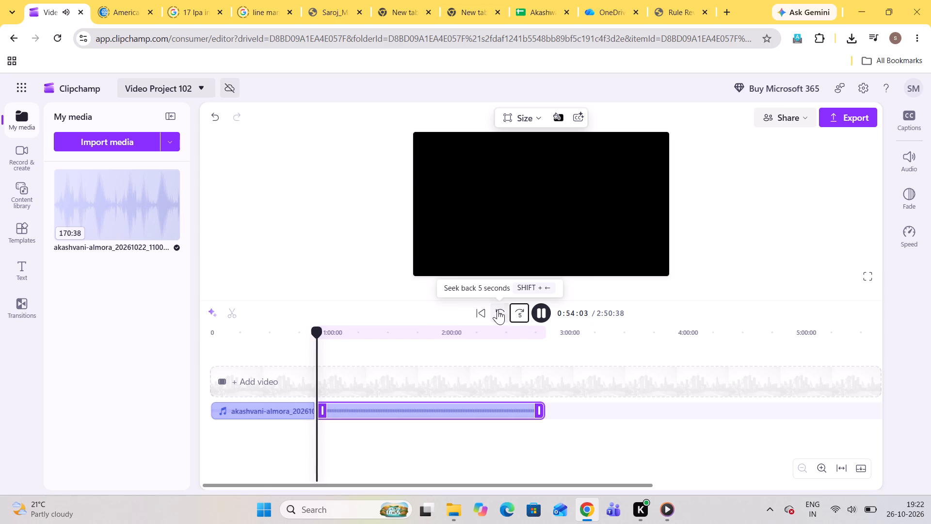
{"action": "triple_click", "coordinate": [498, 309]}
{"action": "double_click", "coordinate": [498, 309]}
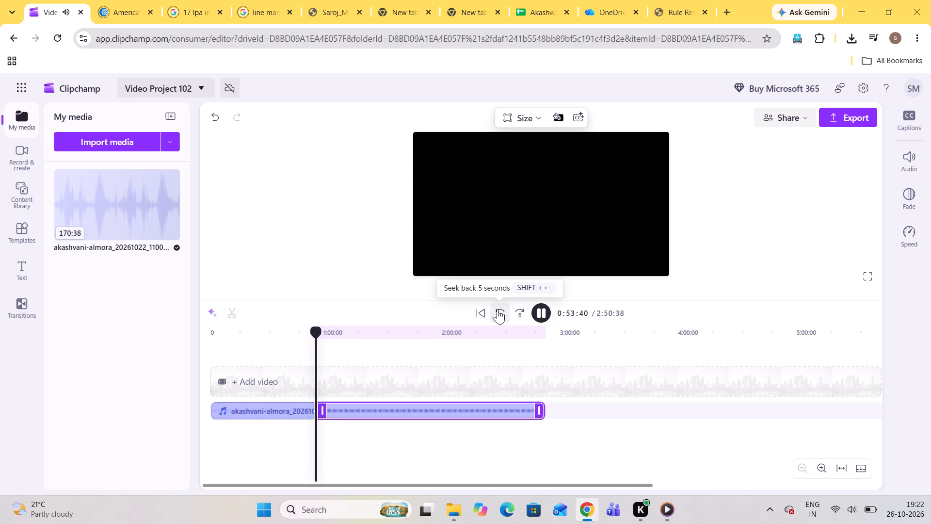
{"action": "triple_click", "coordinate": [498, 309]}
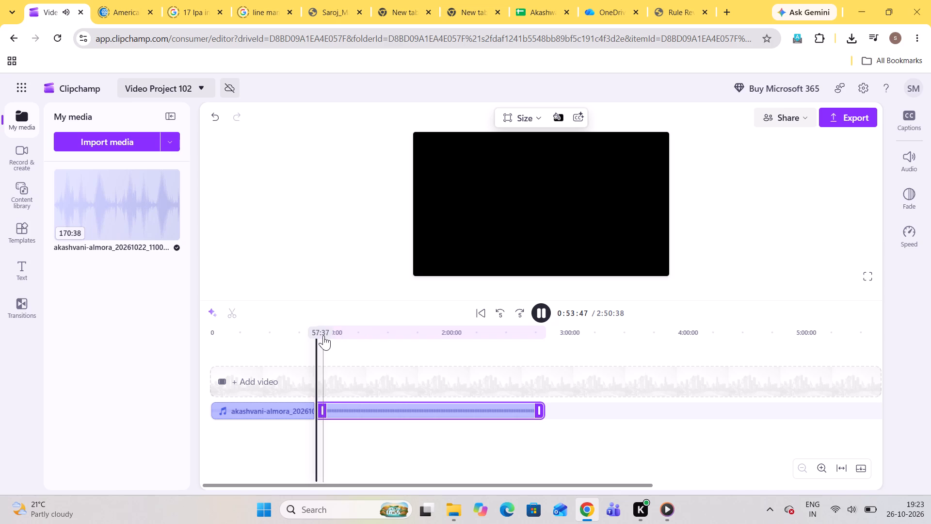
{"action": "left_click", "coordinate": [536, 308]}
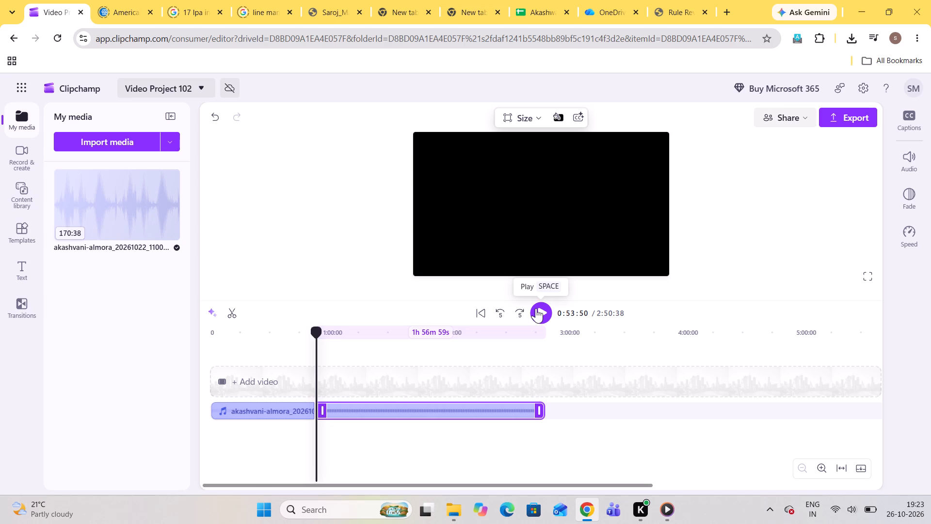
{"action": "left_click", "coordinate": [536, 308]}
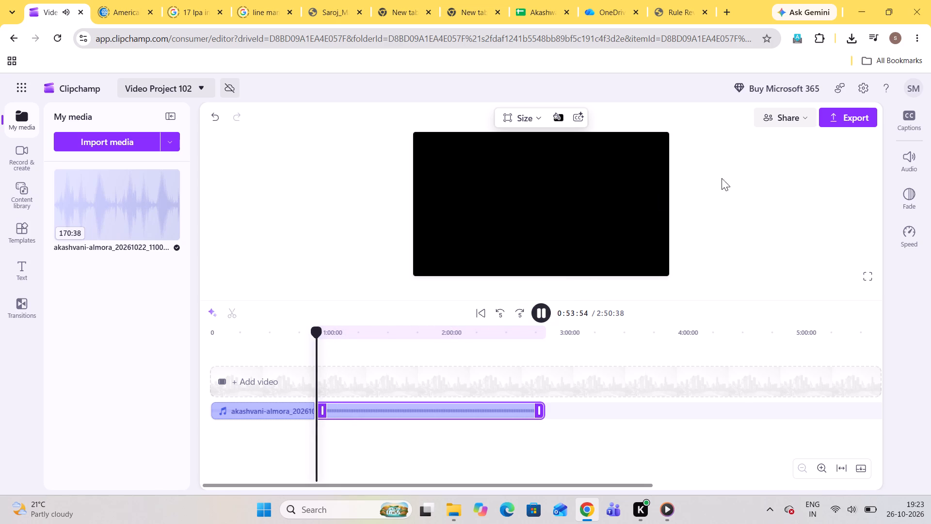
Change the audio export's file name to "kumauni-tile dharu bola" and close the export dialog without exporting.
{"action": "left_click", "coordinate": [835, 121]}
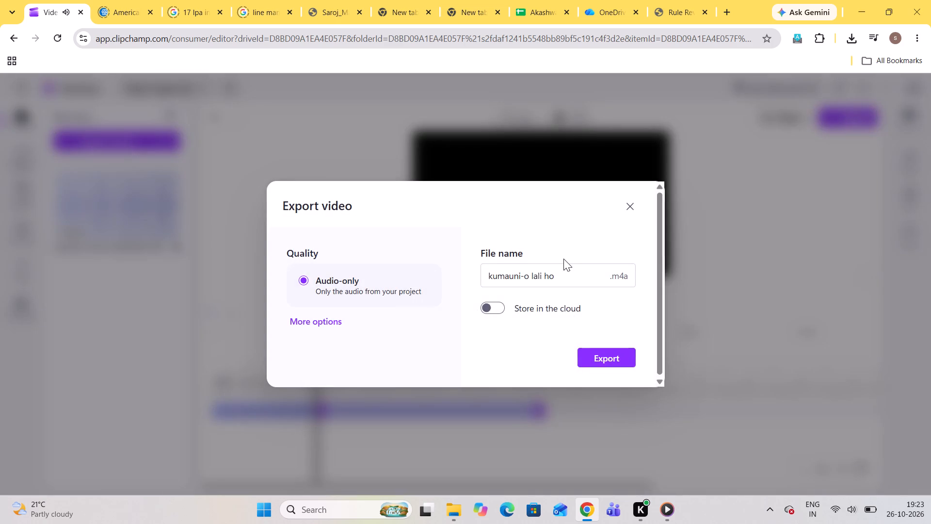
{"action": "left_click_drag", "start_coordinate": [558, 270], "coordinate": [525, 277]}
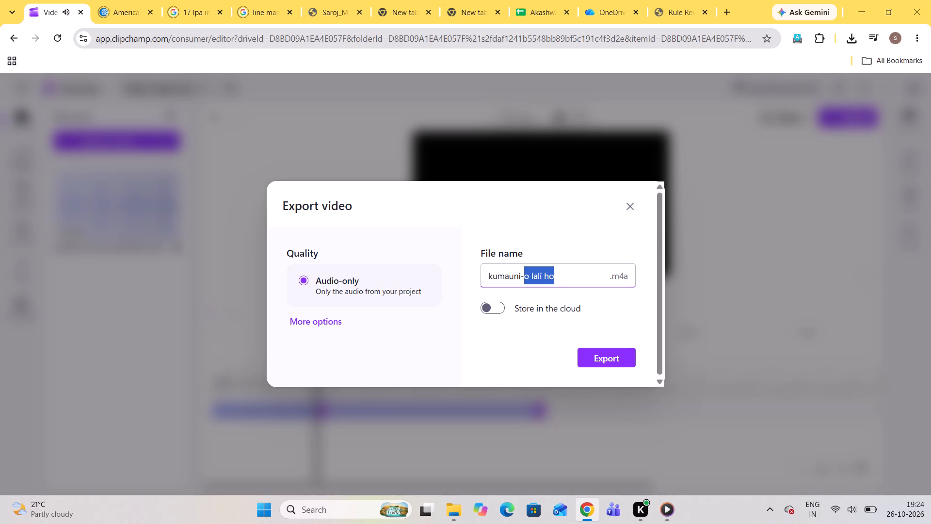
{"action": "type", "text": "tile dharu bola"}
{"action": "left_click", "coordinate": [573, 147]}
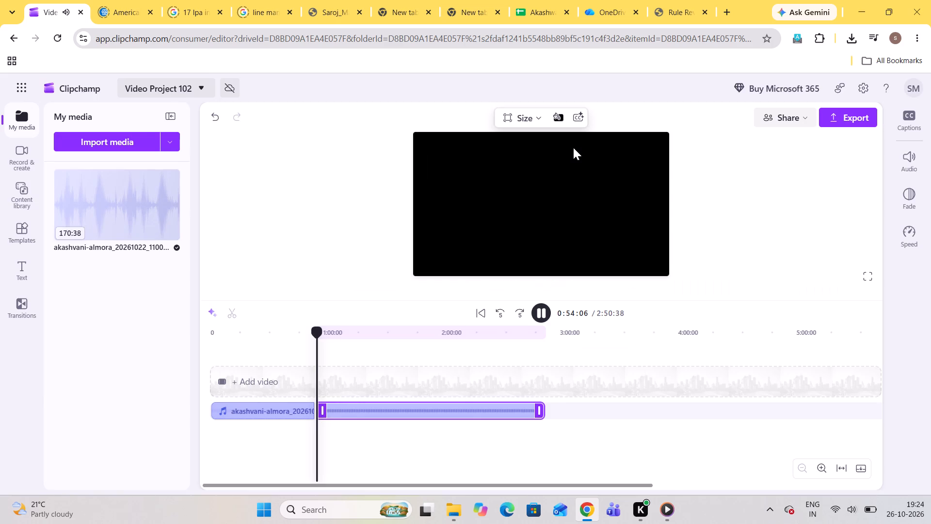
Skip ahead through the song from about 0:54:08, listening for its end, and pause at 0:57:06.
{"action": "triple_click", "coordinate": [522, 318]}
{"action": "triple_click", "coordinate": [522, 318]}
{"action": "triple_click", "coordinate": [522, 318]}
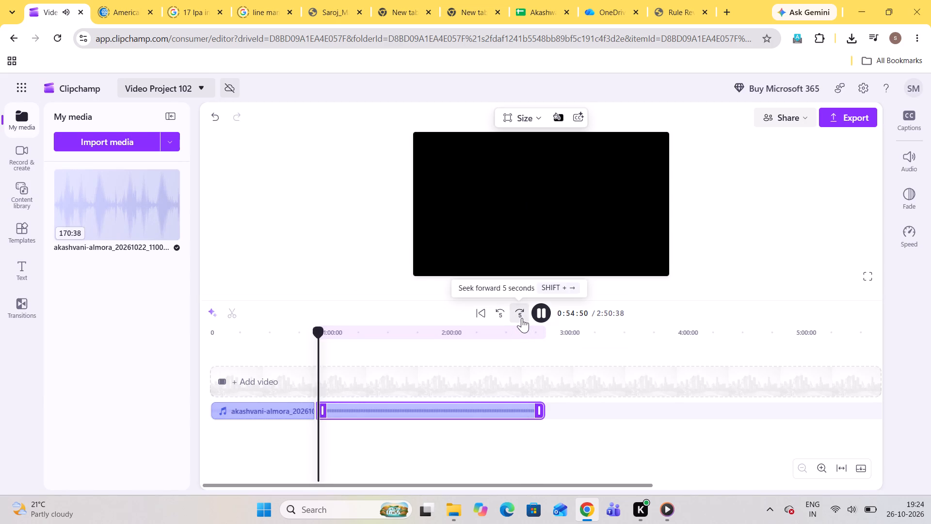
{"action": "triple_click", "coordinate": [522, 318]}
{"action": "triple_click", "coordinate": [522, 318]}
{"action": "triple_click", "coordinate": [522, 318]}
{"action": "triple_click", "coordinate": [522, 318]}
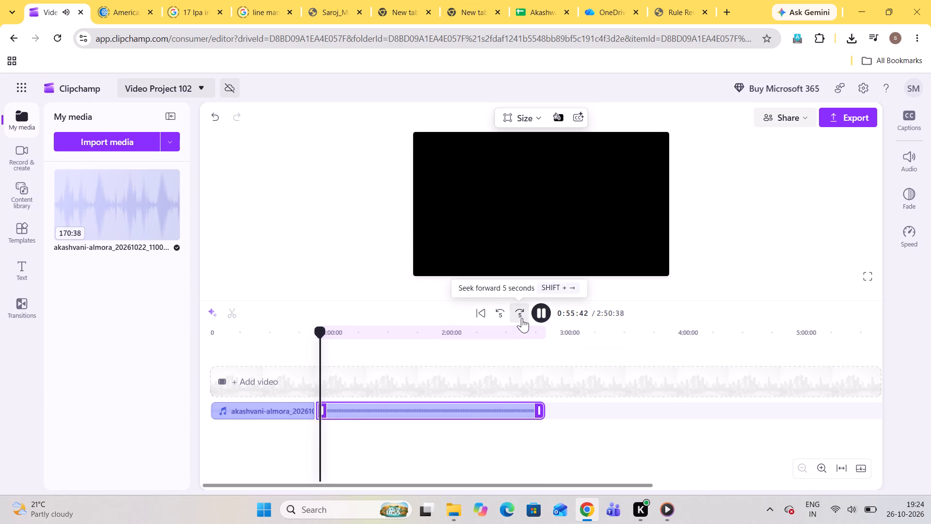
{"action": "triple_click", "coordinate": [522, 318]}
{"action": "triple_click", "coordinate": [522, 318]}
{"action": "triple_click", "coordinate": [522, 318]}
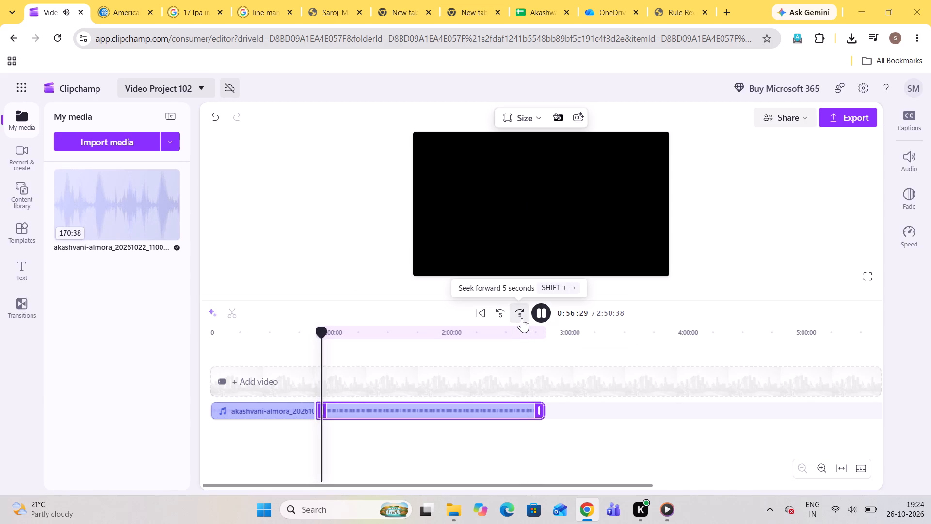
{"action": "triple_click", "coordinate": [522, 318]}
{"action": "left_click", "coordinate": [522, 318]}
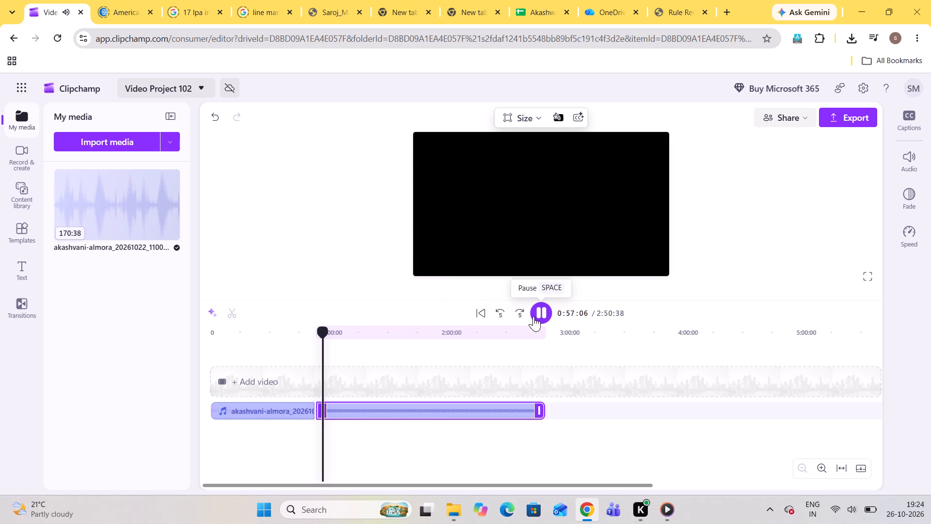
{"action": "left_click", "coordinate": [535, 315]}
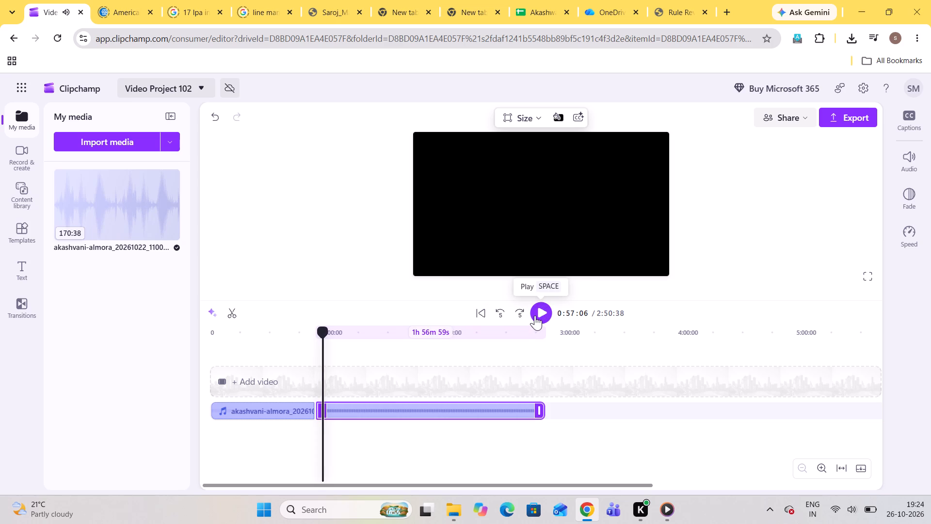
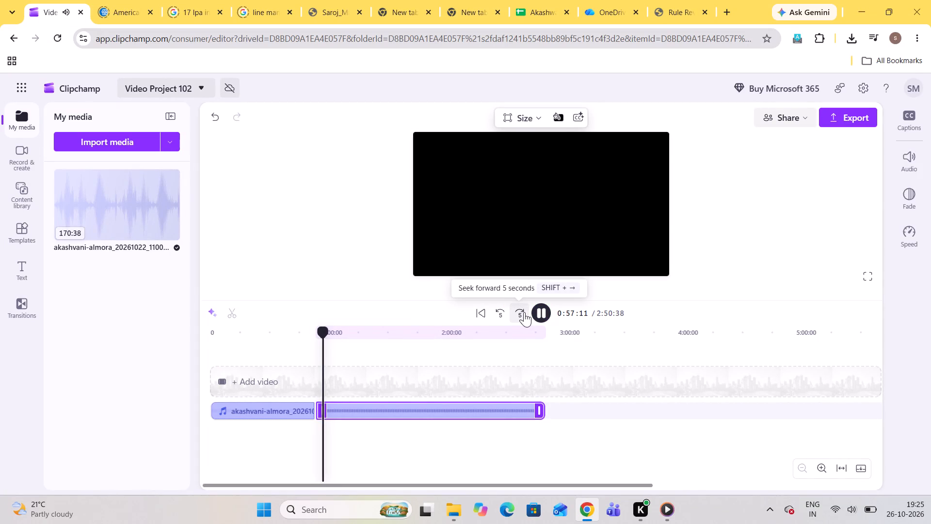
Skip ahead through the song from 0:57:11 to about 1:00:50, listening for where it ends.
{"action": "triple_click", "coordinate": [524, 312]}
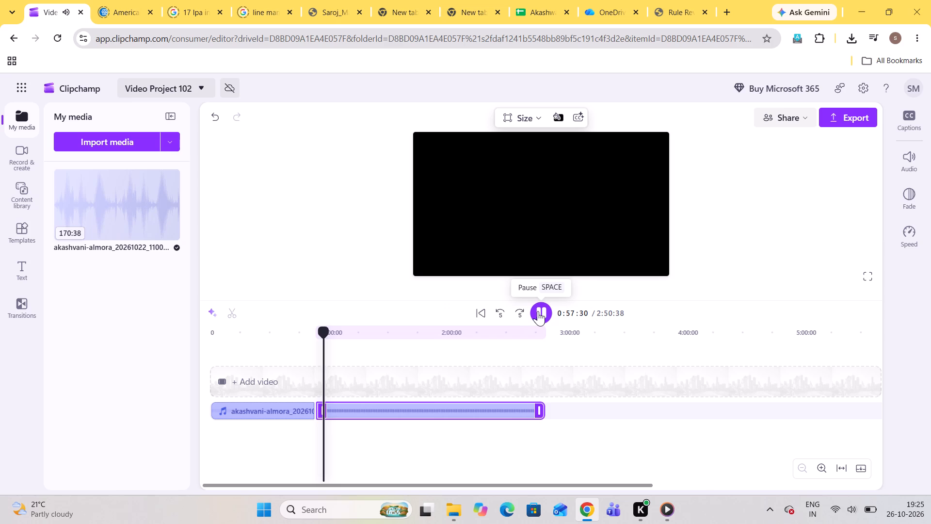
{"action": "left_click", "coordinate": [516, 311]}
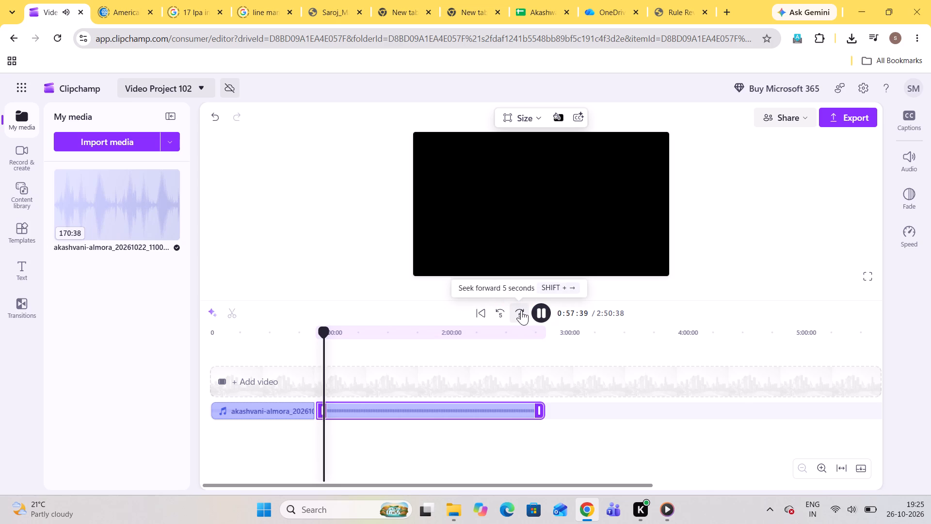
{"action": "triple_click", "coordinate": [521, 310]}
{"action": "double_click", "coordinate": [521, 310]}
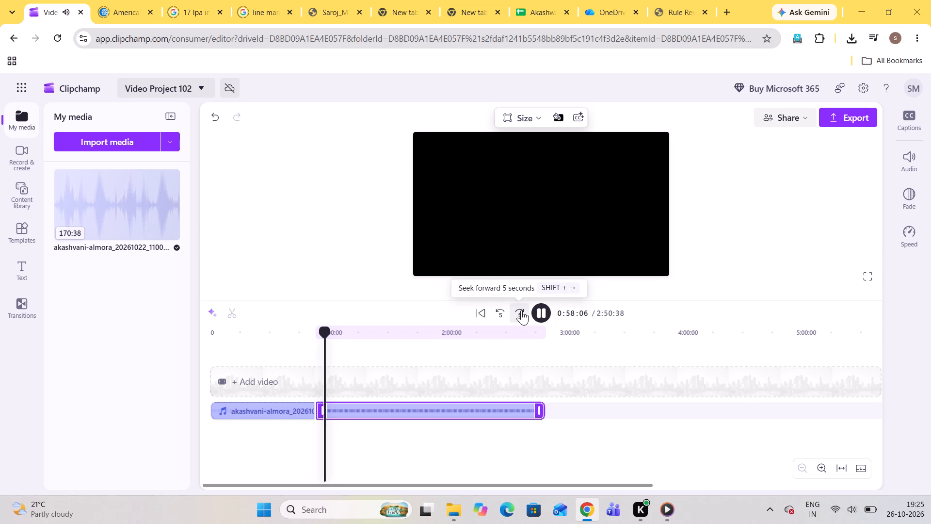
{"action": "triple_click", "coordinate": [521, 310]}
{"action": "triple_click", "coordinate": [521, 310]}
{"action": "triple_click", "coordinate": [521, 310]}
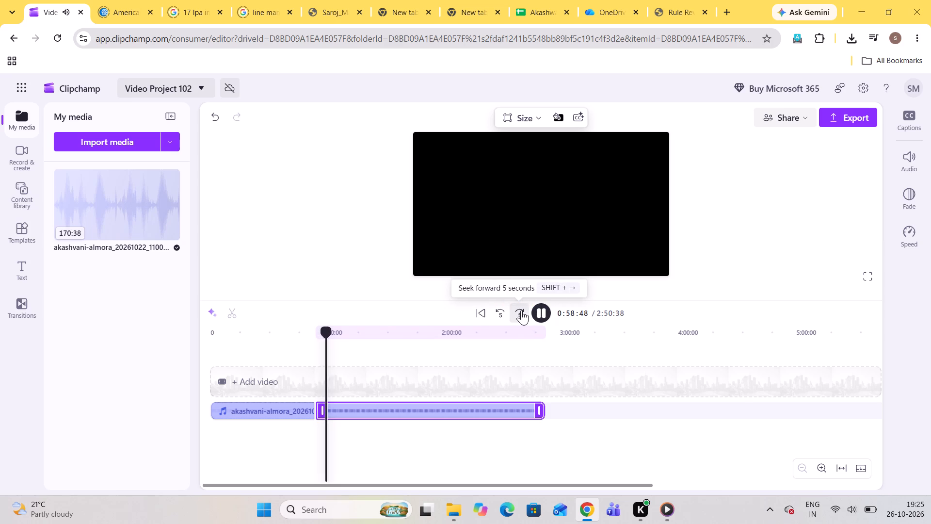
{"action": "triple_click", "coordinate": [521, 310]}
{"action": "triple_click", "coordinate": [521, 310]}
{"action": "triple_click", "coordinate": [521, 310]}
{"action": "triple_click", "coordinate": [521, 310]}
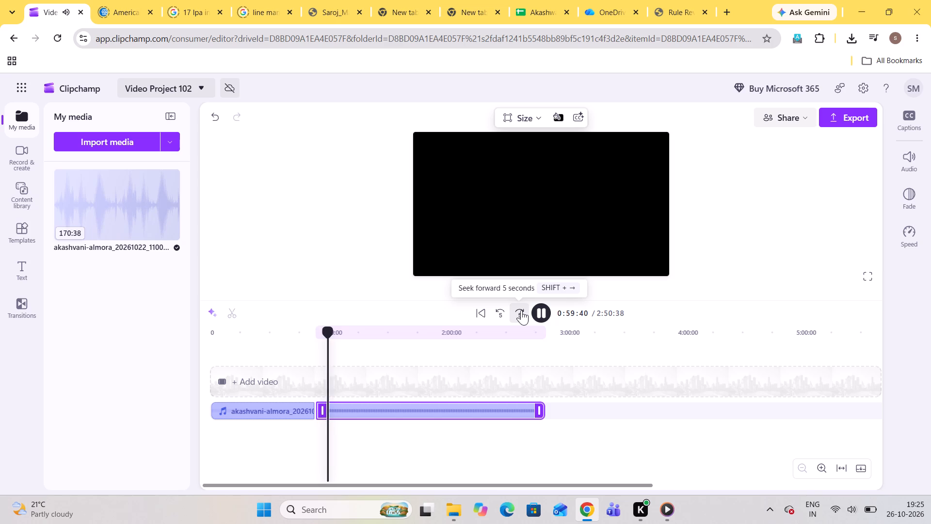
{"action": "double_click", "coordinate": [521, 310]}
{"action": "triple_click", "coordinate": [521, 310]}
{"action": "triple_click", "coordinate": [521, 310]}
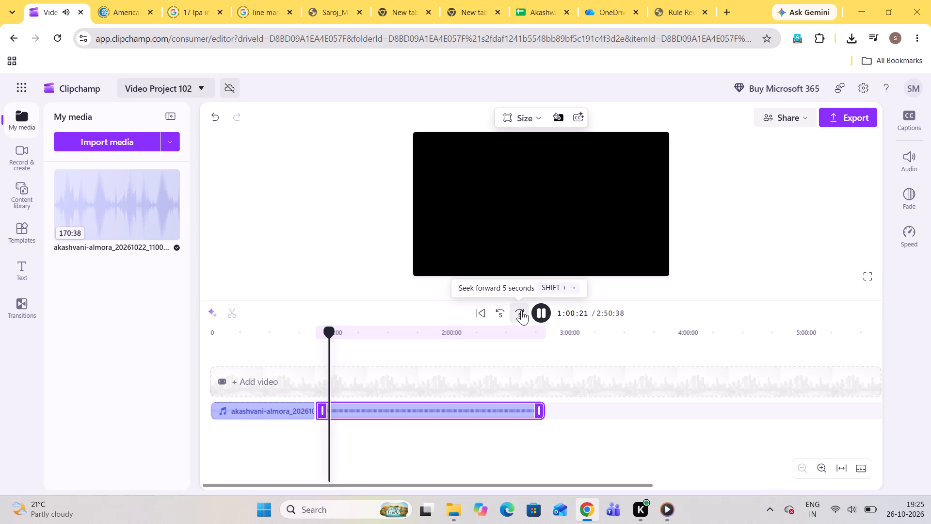
{"action": "triple_click", "coordinate": [521, 310]}
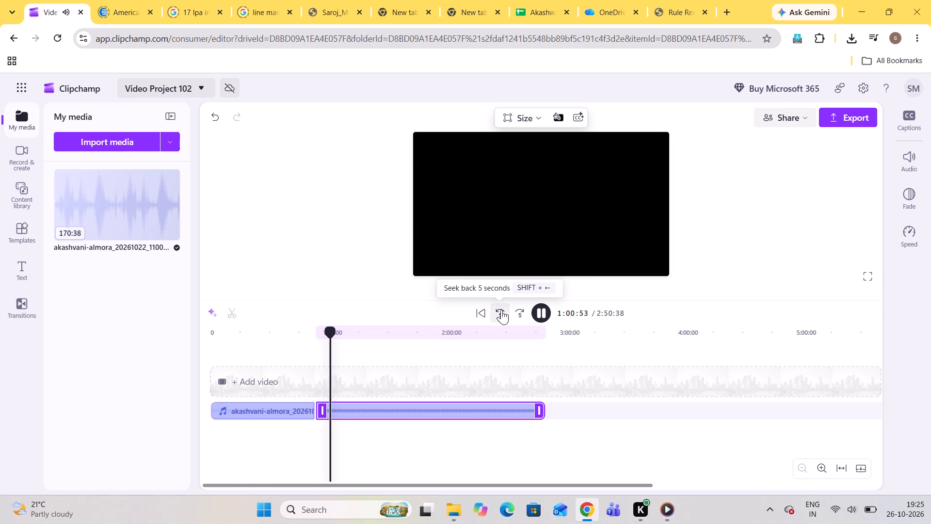
Go back to the end of the song, pause at 1:00:25 and split the recording there.
{"action": "triple_click", "coordinate": [501, 309]}
{"action": "triple_click", "coordinate": [501, 309]}
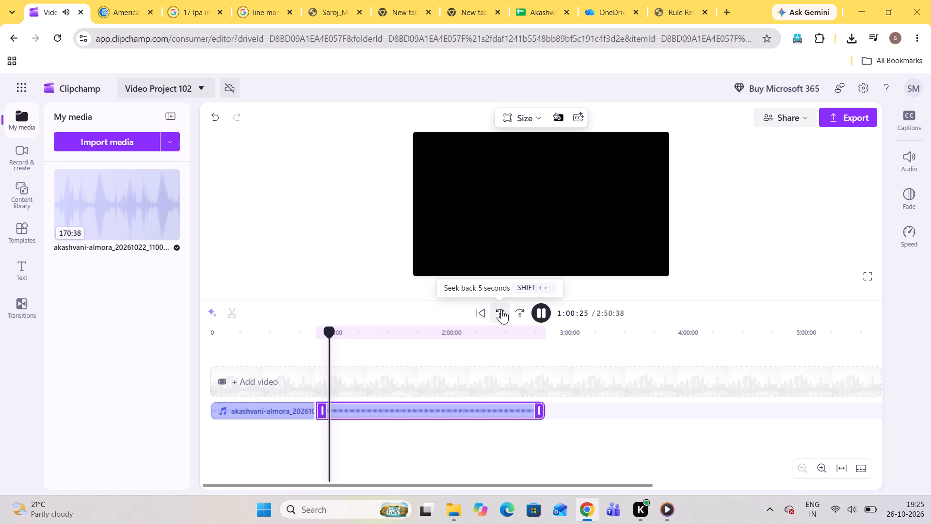
{"action": "triple_click", "coordinate": [501, 309]}
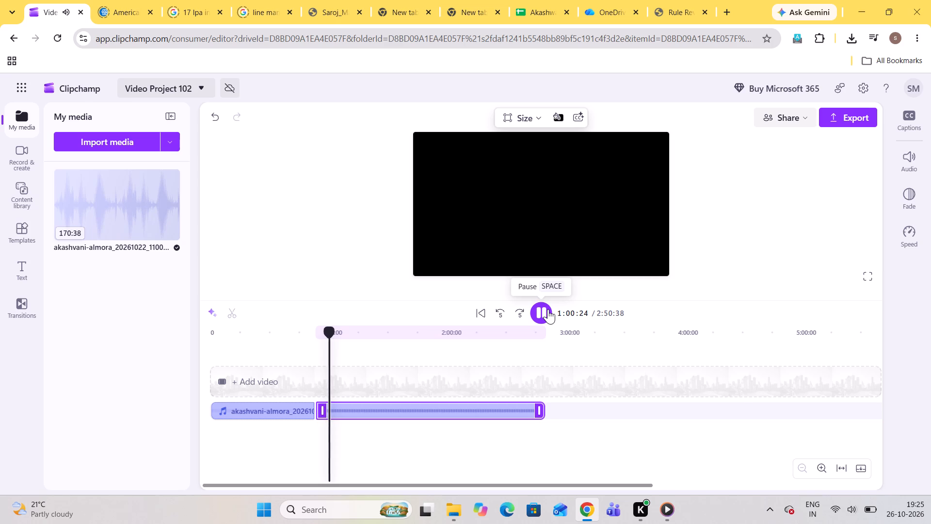
{"action": "left_click", "coordinate": [548, 309]}
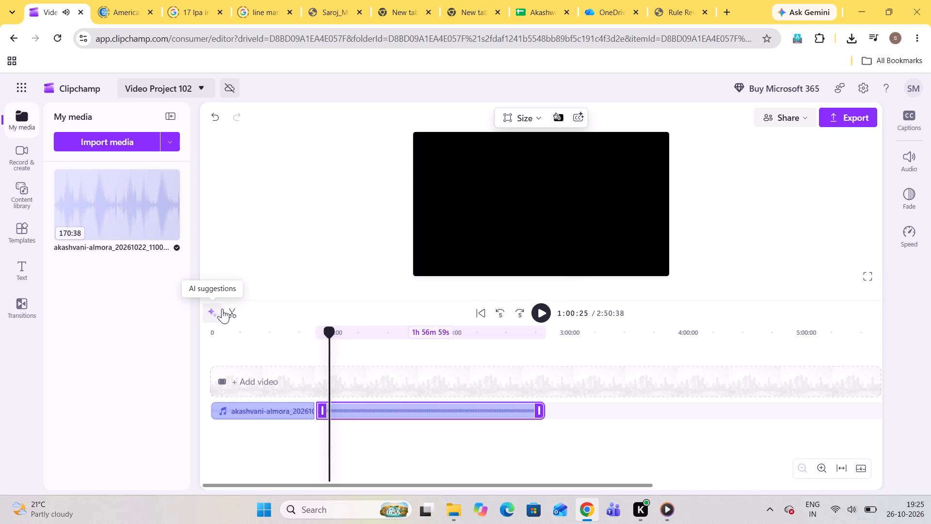
{"action": "left_click", "coordinate": [228, 308]}
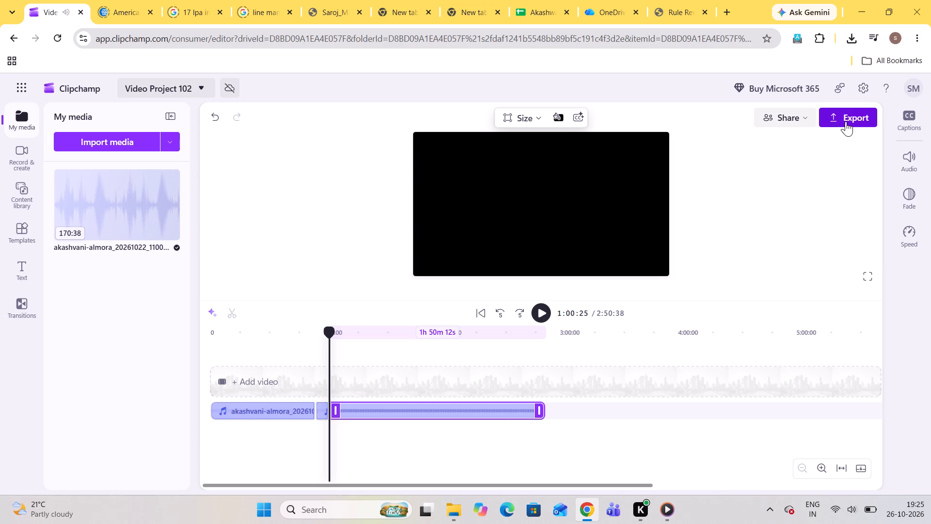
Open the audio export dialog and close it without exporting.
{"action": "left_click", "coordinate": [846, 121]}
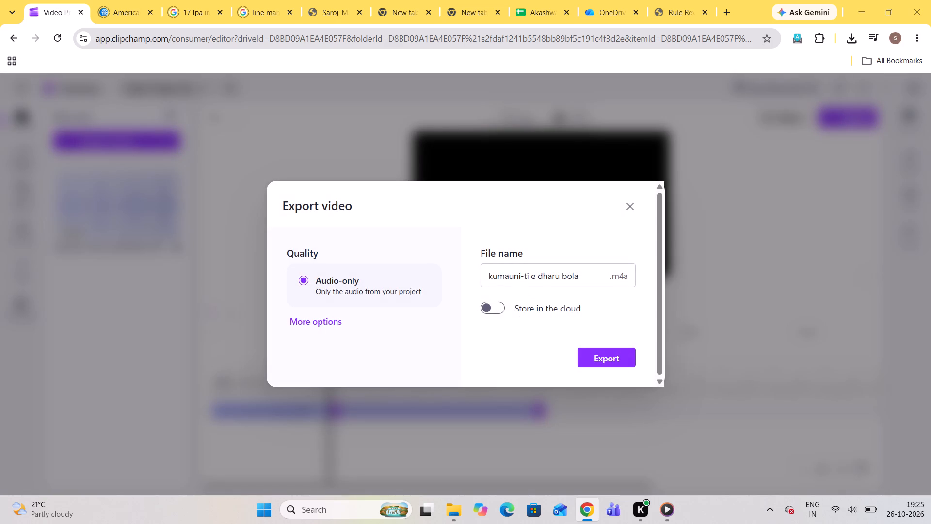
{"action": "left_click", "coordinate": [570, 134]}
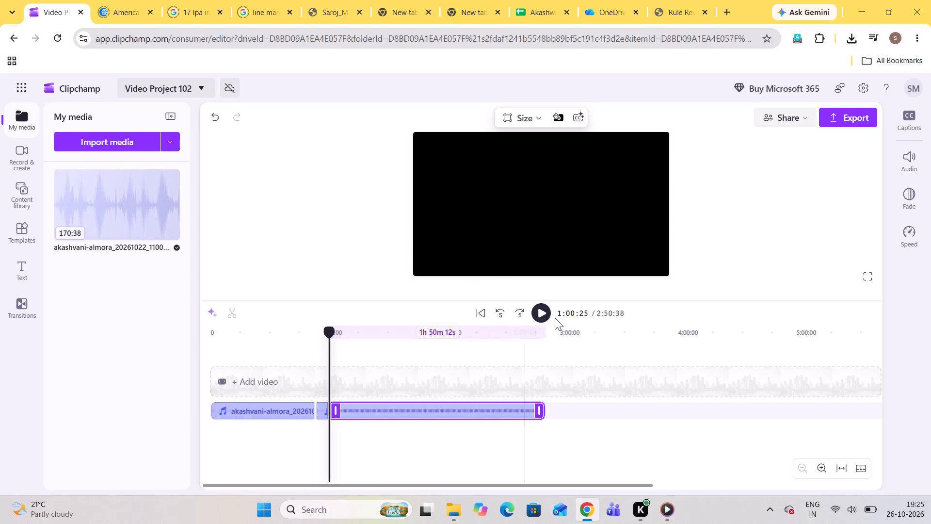
Play the audio following the cut at 1:00:25, jump ahead and pause at 1:03:41.
{"action": "left_click", "coordinate": [545, 315]}
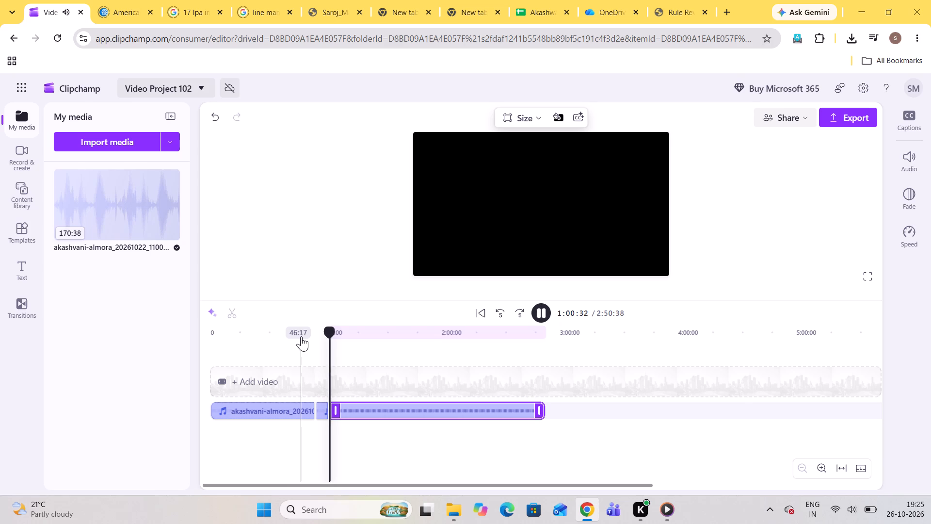
{"action": "key", "text": "Right"}
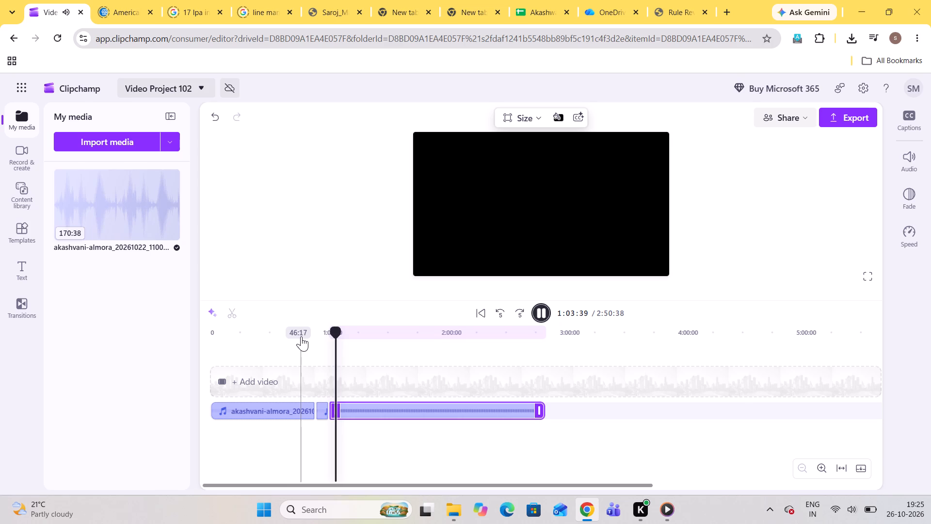
{"action": "key", "text": "space"}
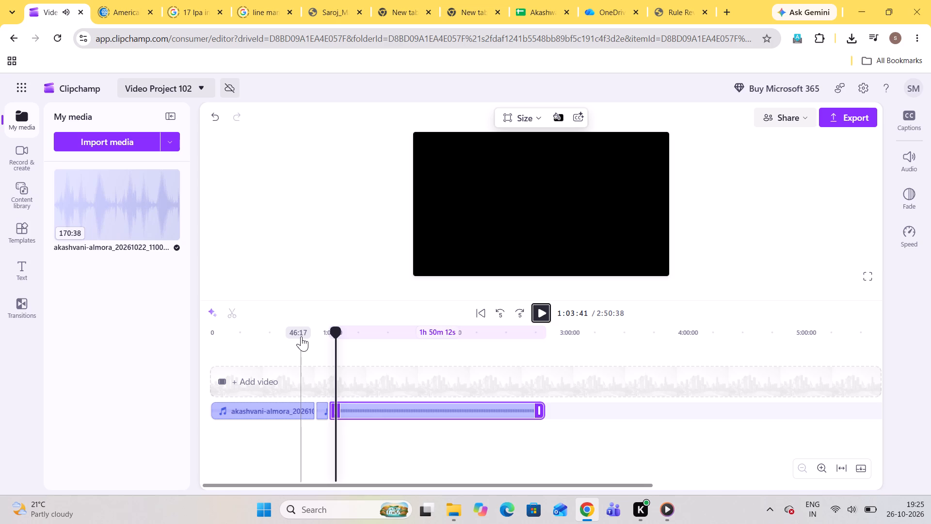
Delete the first clip, the 53m 39s part of the recording before the song.
{"action": "left_click", "coordinate": [239, 414]}
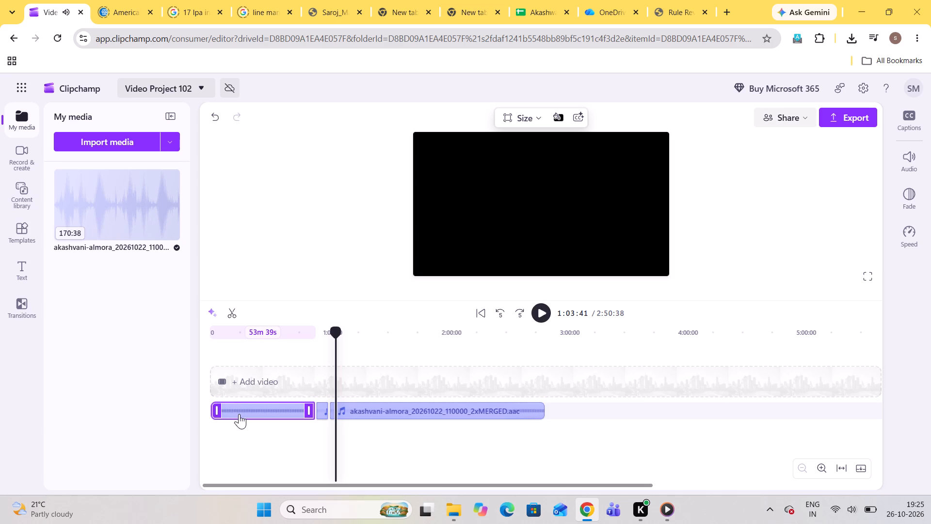
{"action": "key", "text": "Delete"}
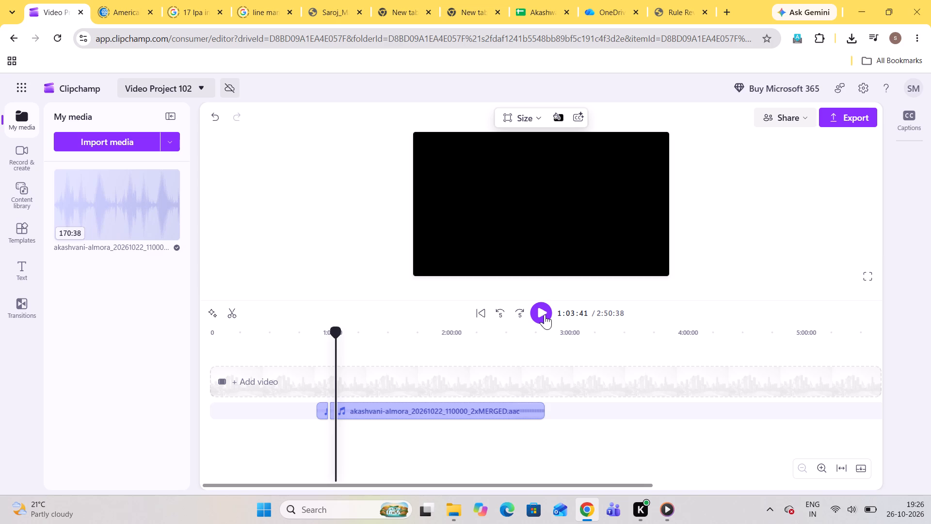
Play from 1:03:41 and jump through the remaining recording in large strides to past 1:37:45, listening to its content.
{"action": "left_click", "coordinate": [545, 314]}
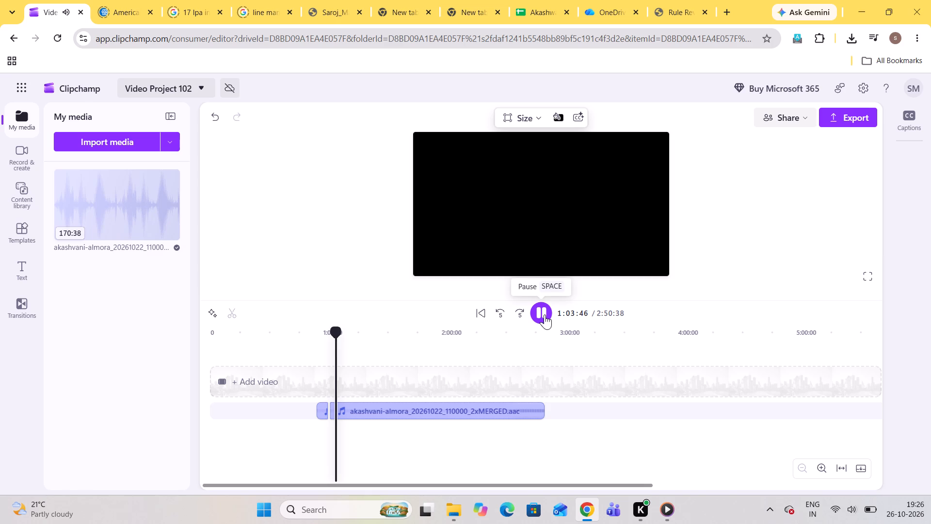
{"action": "key", "text": "Right"}
{"action": "key", "text": "Right"}
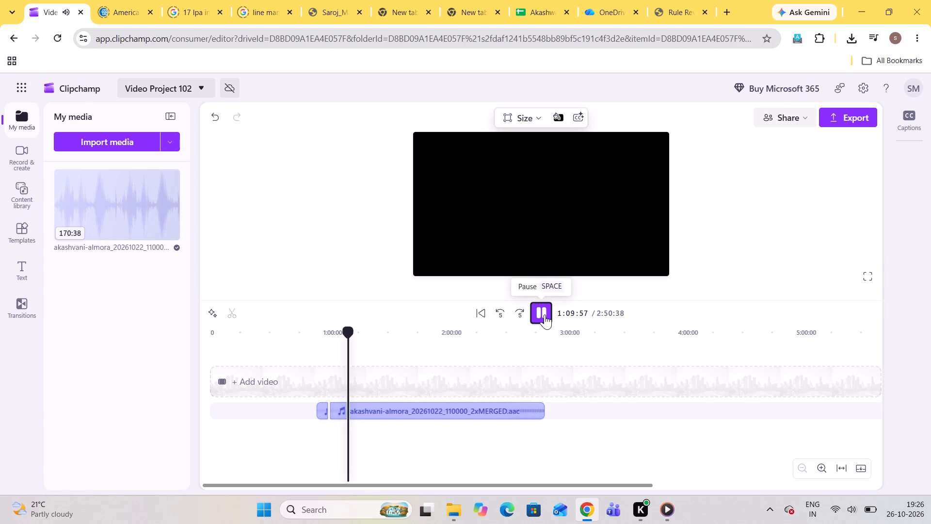
{"action": "key", "text": "Right"}
{"action": "key", "text": "Right"}
{"action": "key", "text": "Right"}
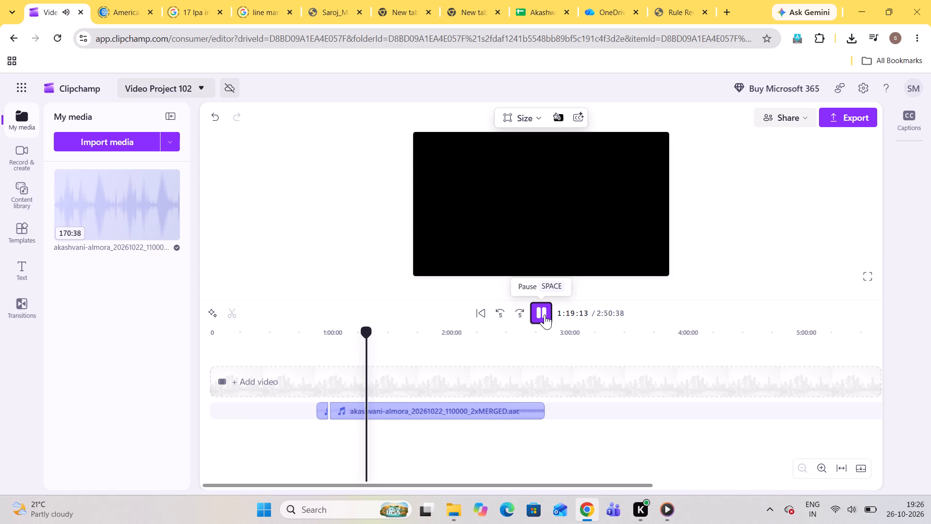
{"action": "key", "text": "Right"}
{"action": "key", "text": "Right"}
{"action": "key", "text": "Right"}
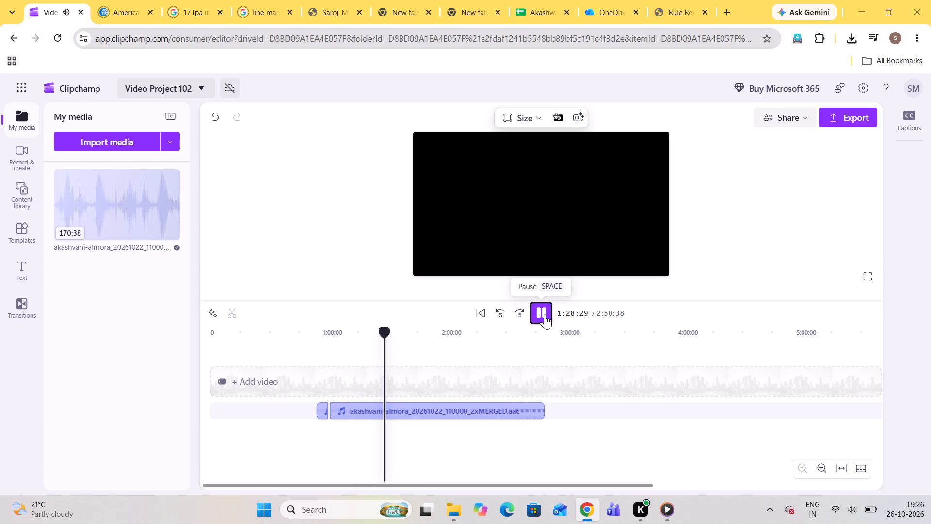
{"action": "key", "text": "Right"}
{"action": "key", "text": "Right"}
{"action": "key", "text": "Right"}
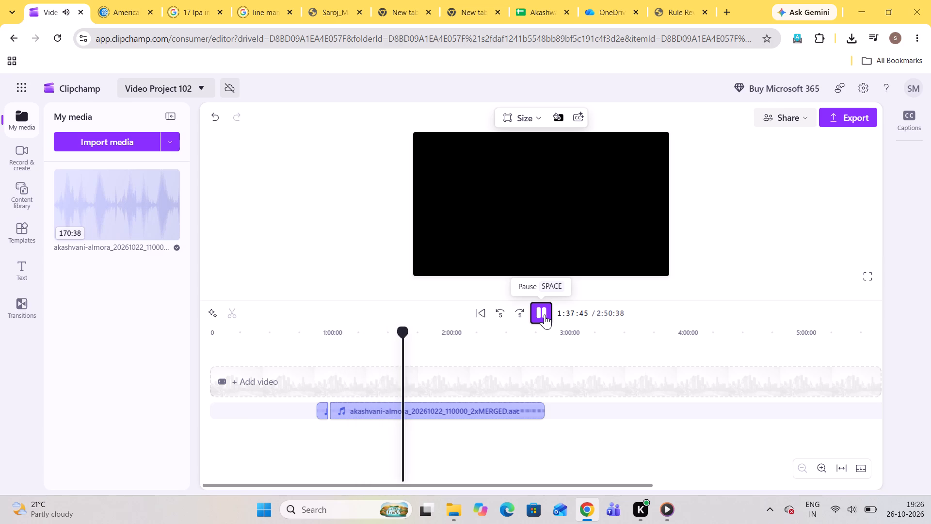
{"action": "key", "text": "Right"}
{"action": "key", "text": "Left"}
{"action": "key", "text": "Left"}
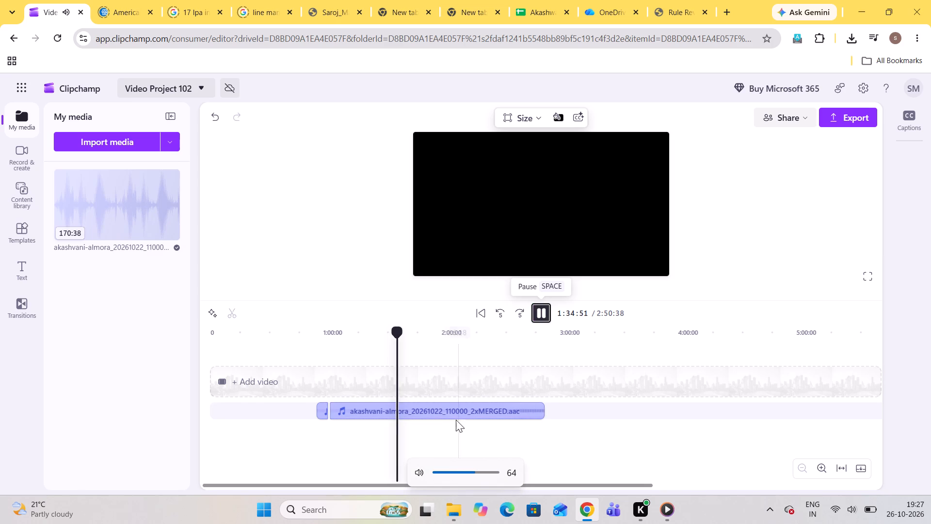
Listen to the section between about 1:34:51 and 1:38:41, going back and forth, and pause at 1:37:57.
{"action": "left_click", "coordinate": [516, 314]}
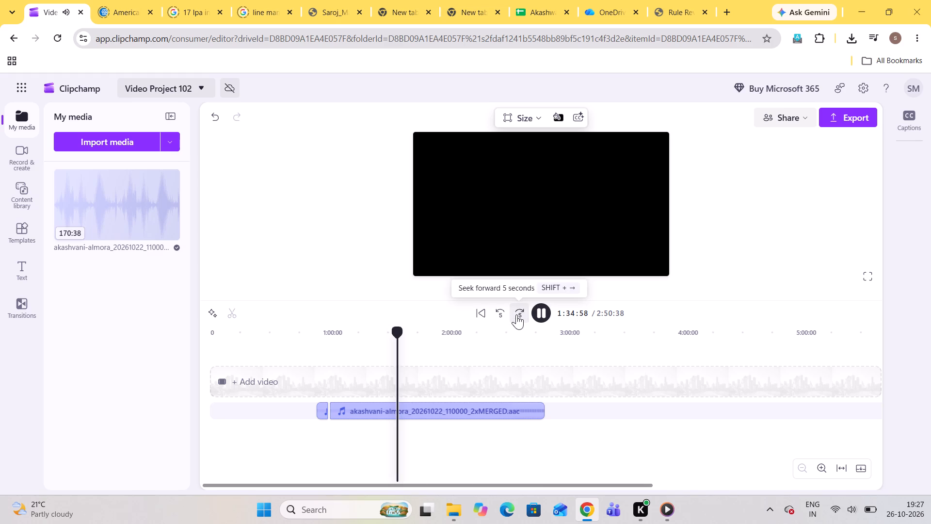
{"action": "triple_click", "coordinate": [516, 314]}
{"action": "triple_click", "coordinate": [516, 314]}
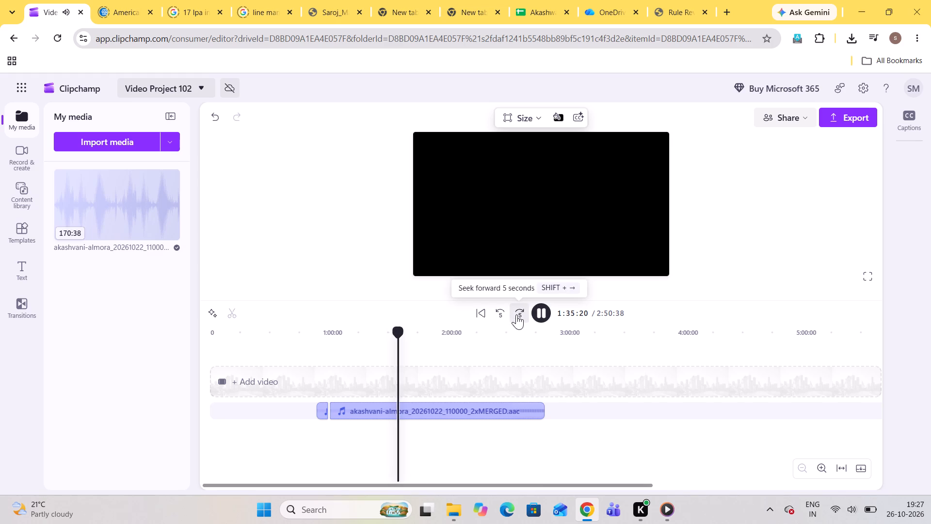
{"action": "left_click", "coordinate": [516, 314]}
{"action": "key", "text": "Right"}
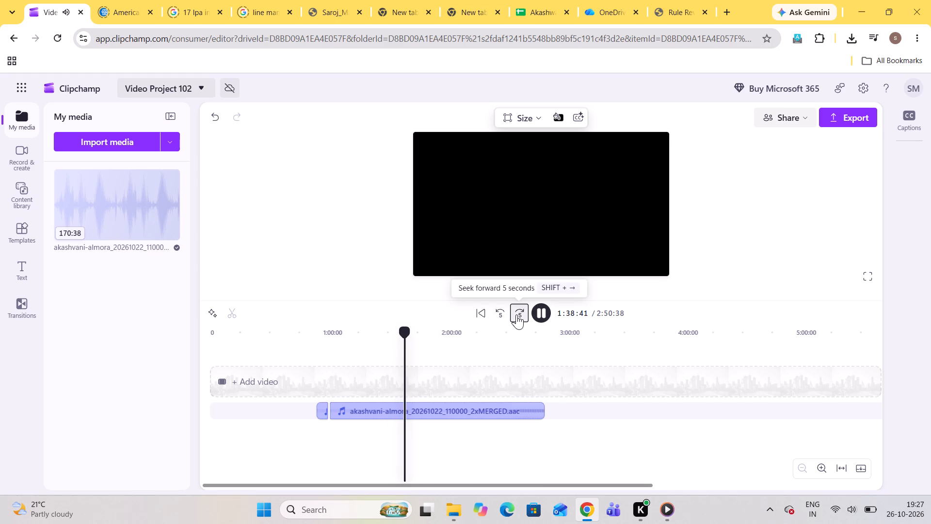
{"action": "triple_click", "coordinate": [501, 315]}
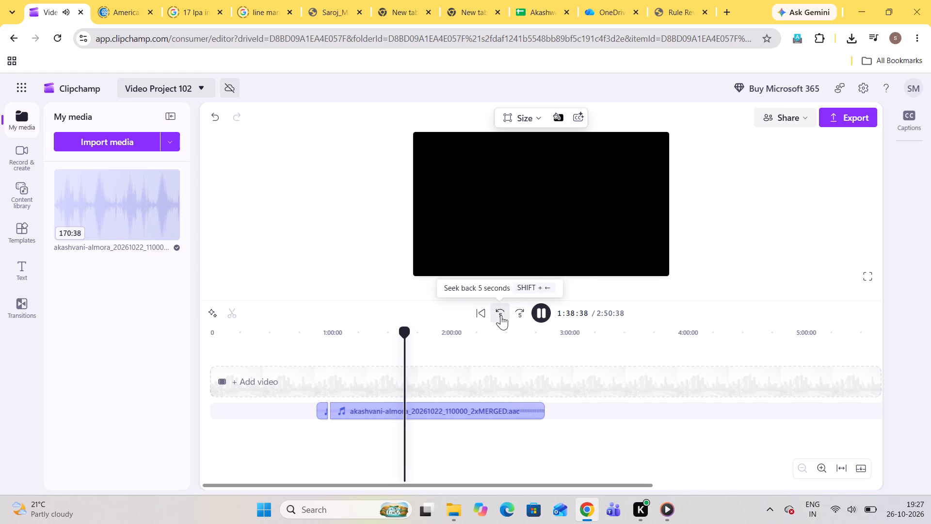
{"action": "triple_click", "coordinate": [501, 315]}
{"action": "triple_click", "coordinate": [501, 315]}
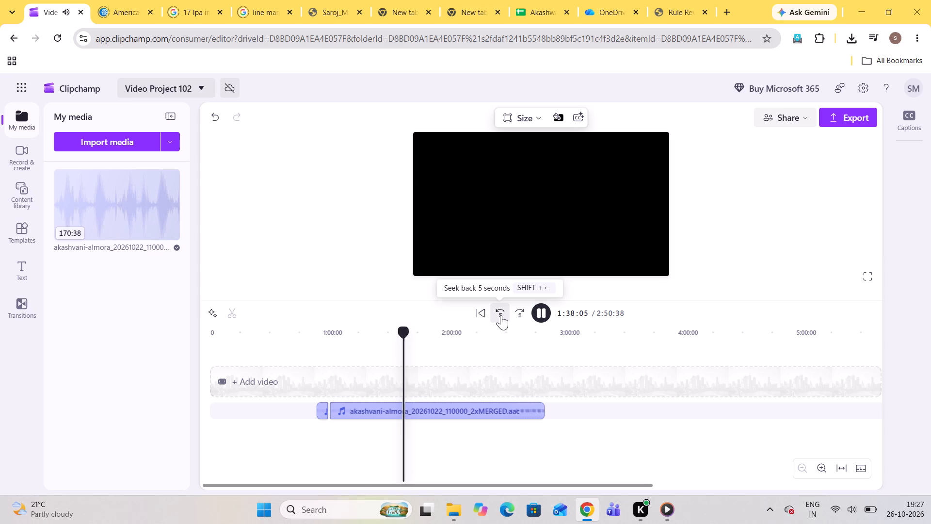
{"action": "left_click", "coordinate": [501, 315]}
{"action": "left_click", "coordinate": [545, 313]}
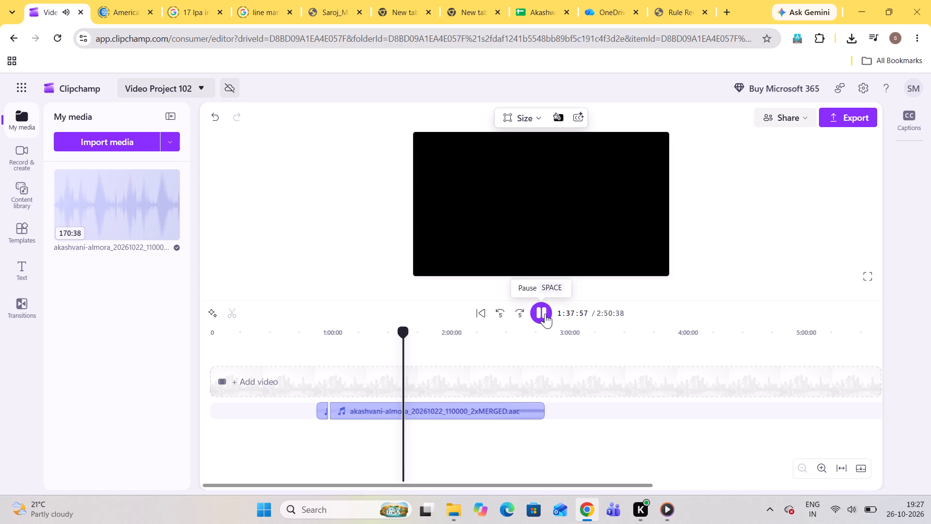
Delete the long clip after the song and close the empty gap before the song clip.
{"action": "left_click", "coordinate": [407, 409]}
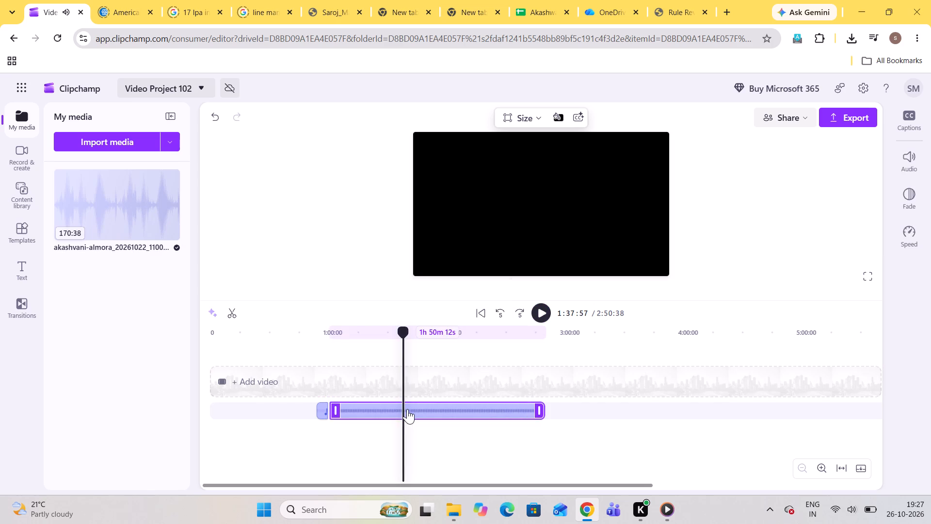
{"action": "key", "text": "Delete"}
{"action": "left_click", "coordinate": [261, 412]}
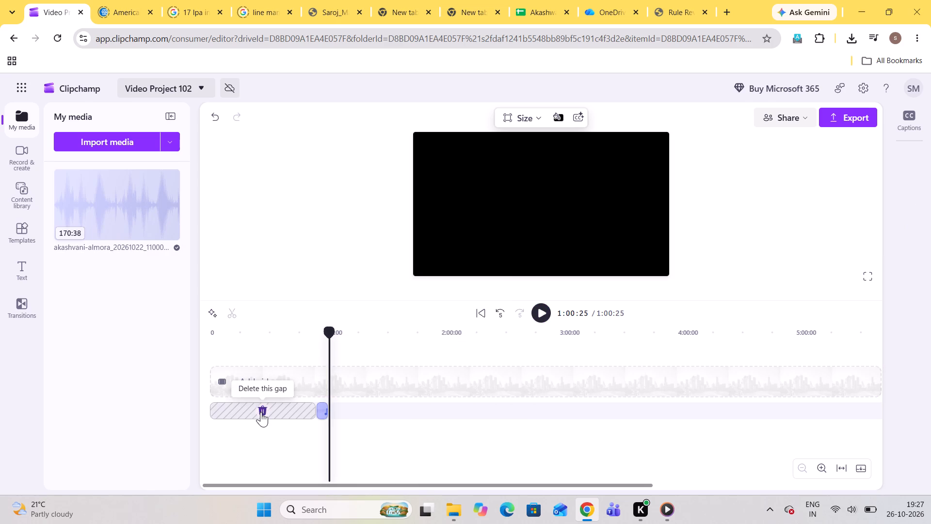
Export the song audio-only as kumauni-tile dharu bola.m4a and save it in the akashvani-almora_20261022_110000_2xMERGED folder.
{"action": "left_click", "coordinate": [834, 118]}
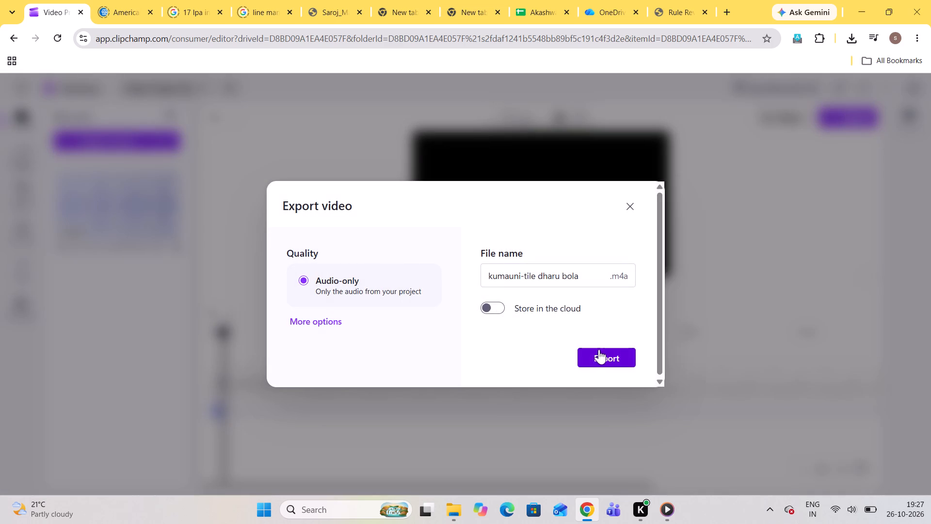
{"action": "left_click", "coordinate": [596, 354]}
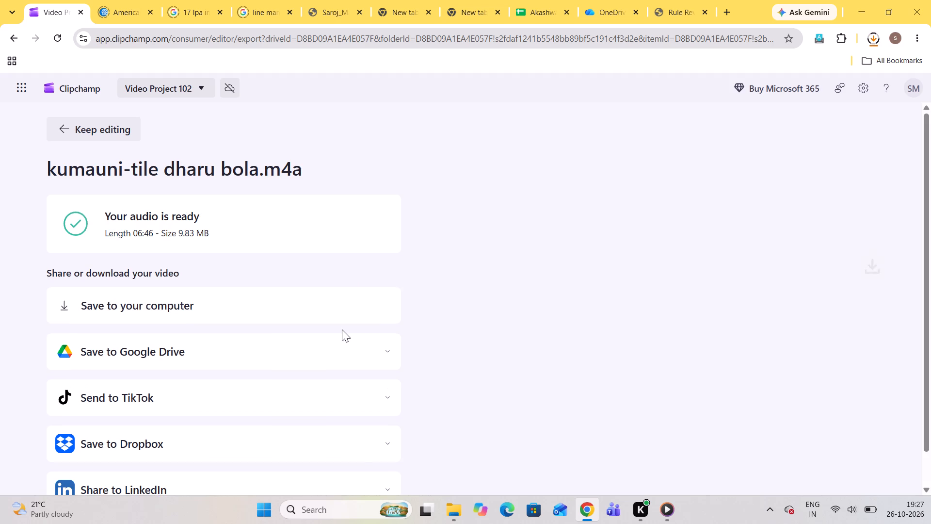
{"action": "left_click", "coordinate": [311, 300]}
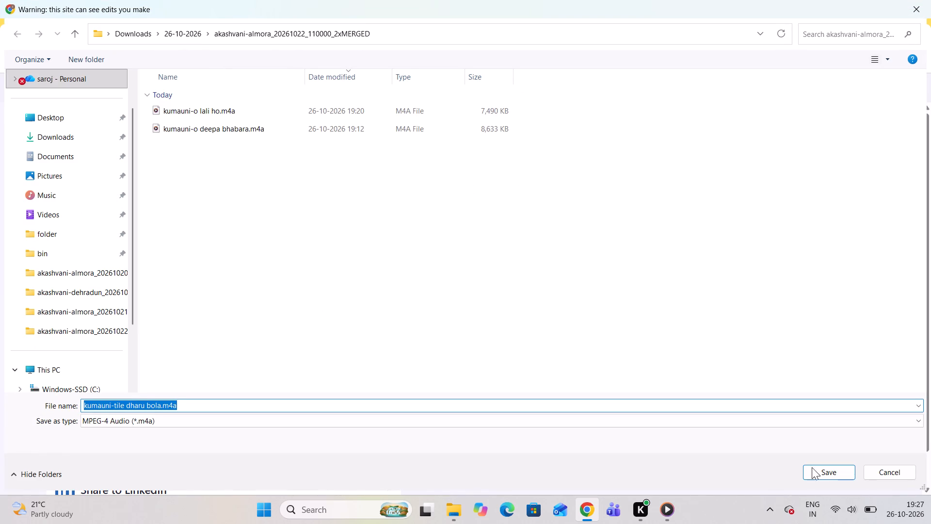
{"action": "left_click", "coordinate": [816, 478]}
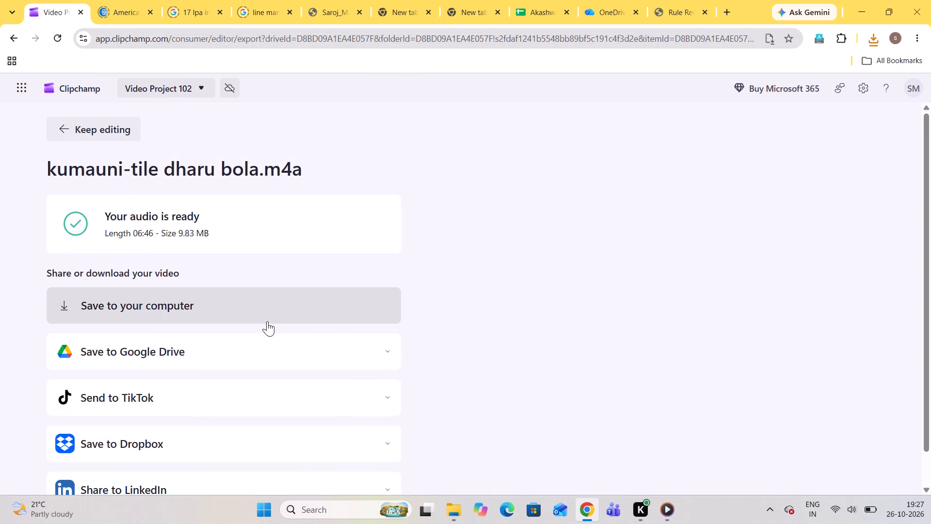
Return to editing, delete the exported song clip and place the full akashvani-almora recording on the empty timeline.
{"action": "left_click", "coordinate": [85, 132]}
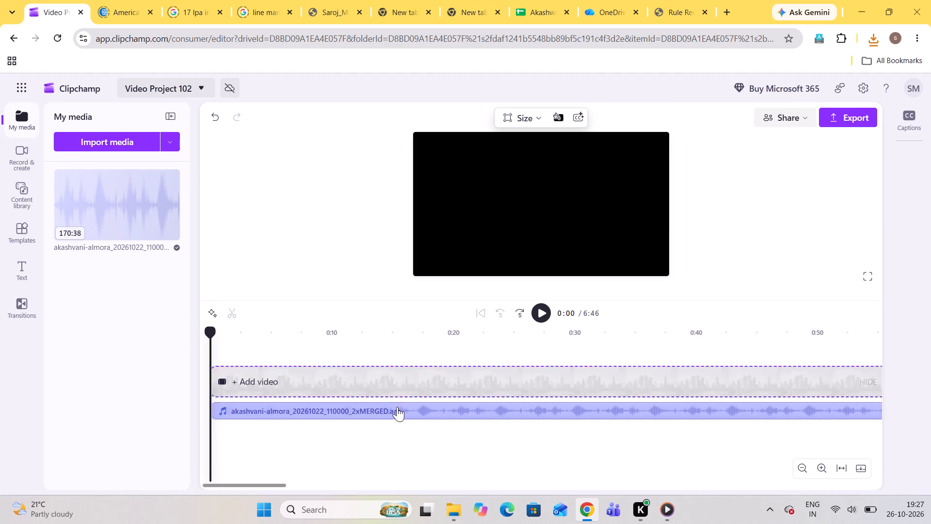
{"action": "left_click", "coordinate": [383, 412]}
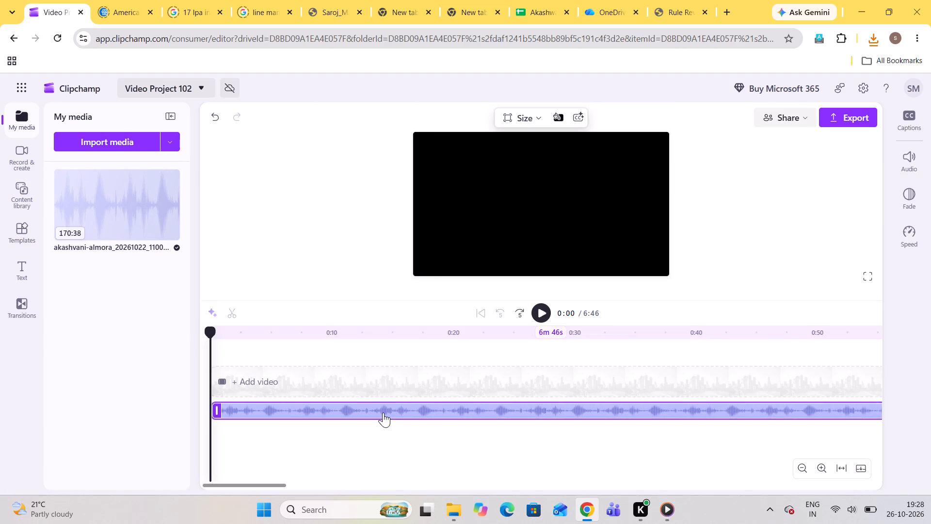
{"action": "key", "text": "Delete"}
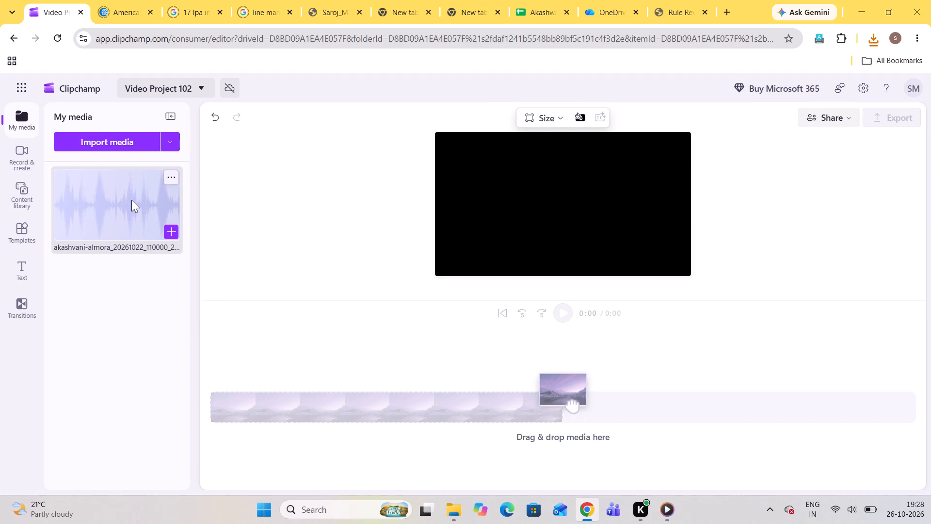
{"action": "left_click_drag", "start_coordinate": [131, 200], "coordinate": [304, 404]}
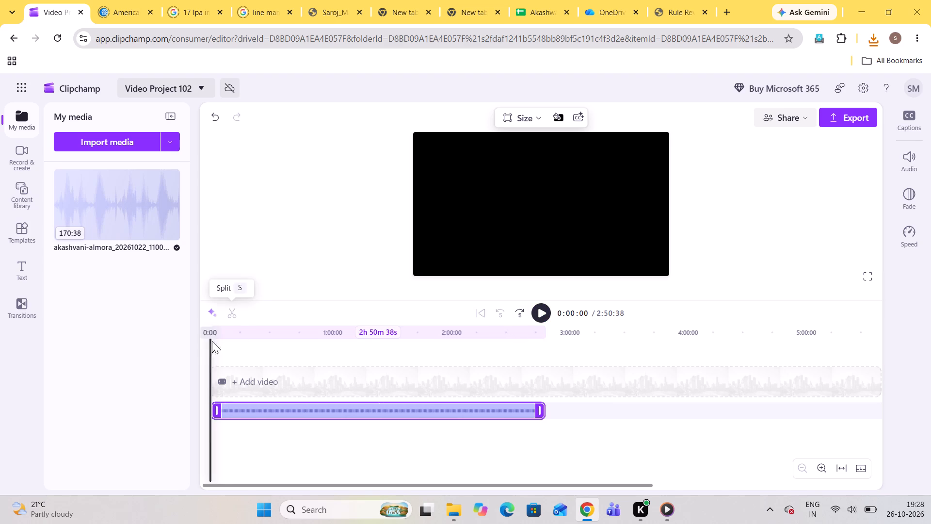
Move through the first hour of the recording and set the playhead at 57:51 to locate the next song.
{"action": "left_click", "coordinate": [244, 333]}
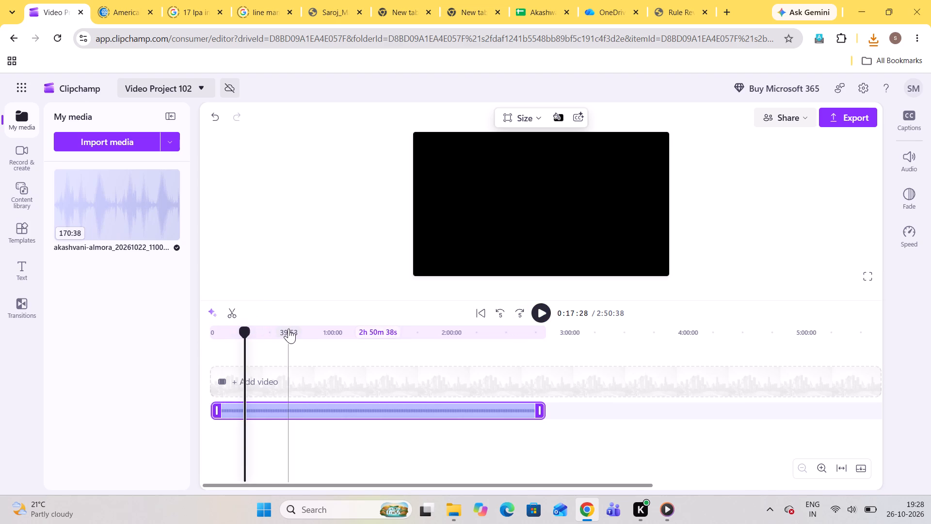
{"action": "left_click", "coordinate": [289, 328]}
{"action": "left_click", "coordinate": [331, 333]}
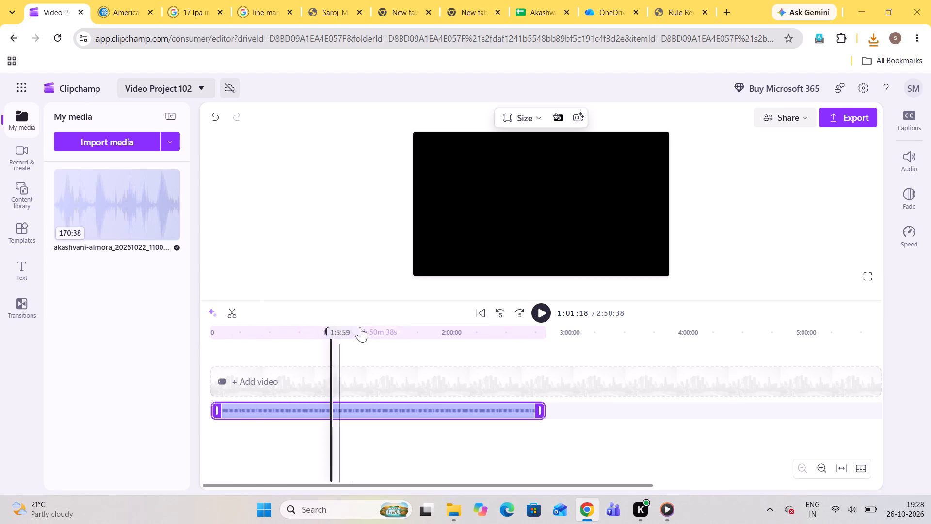
{"action": "left_click", "coordinate": [324, 337]}
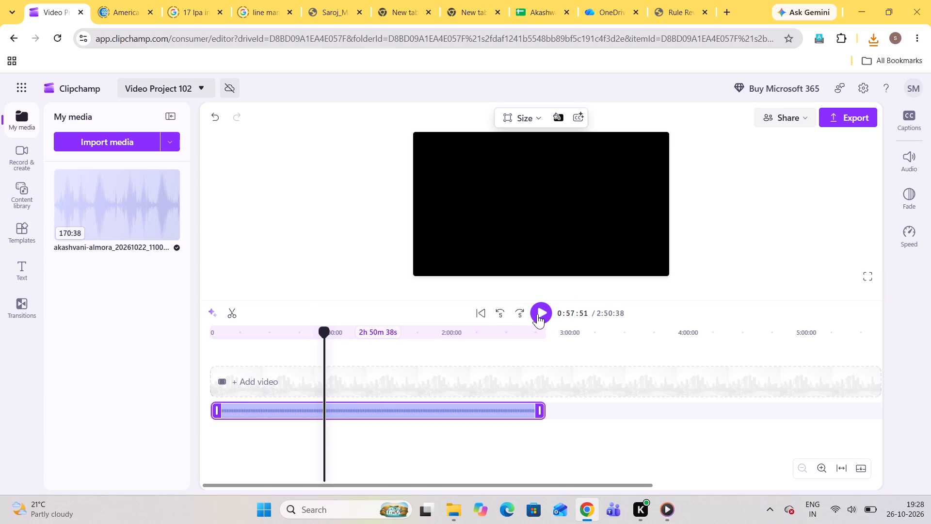
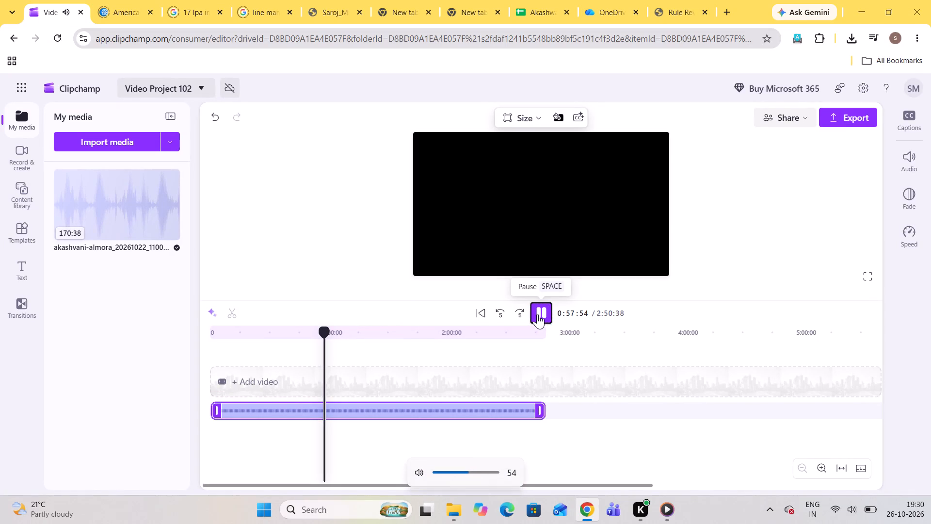
Listen through the akashvani-almora recording from about 57:54 to about 1:37 to locate the next song.
{"action": "left_click", "coordinate": [537, 314]}
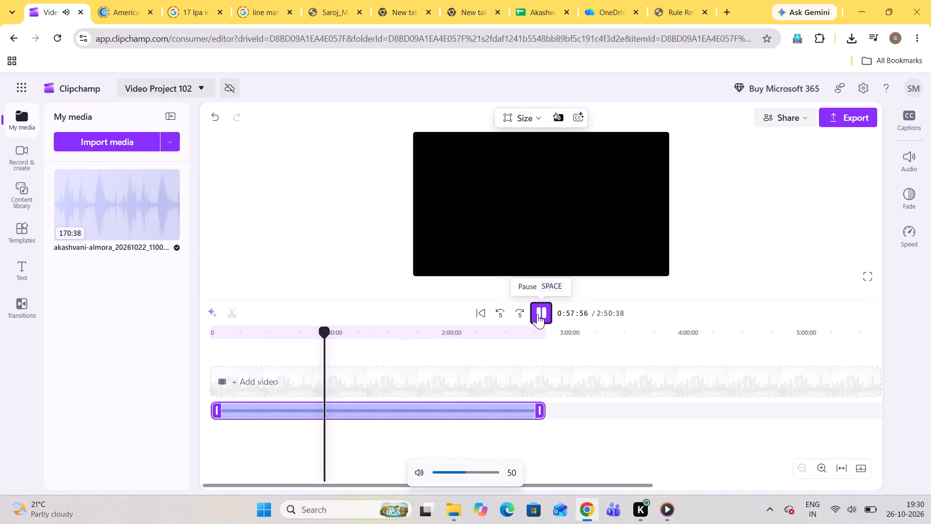
{"action": "left_click", "coordinate": [537, 314]}
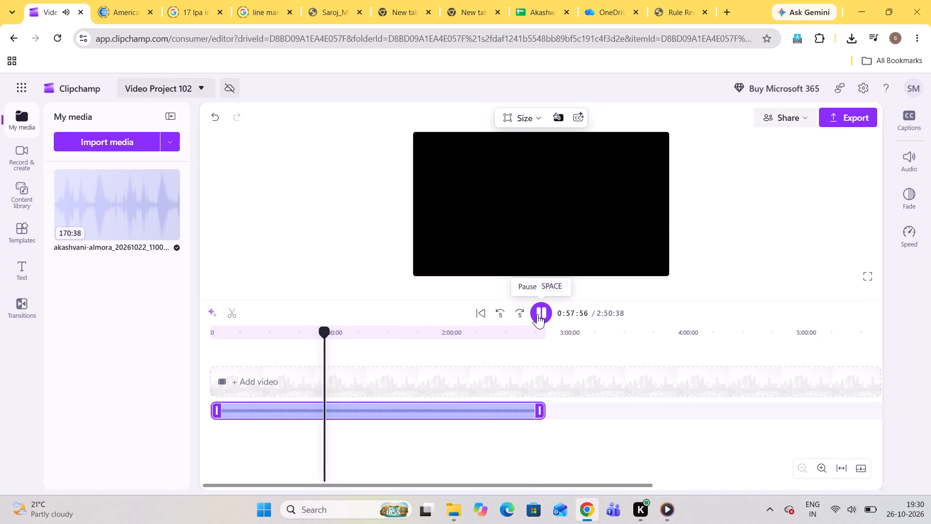
{"action": "left_click", "coordinate": [537, 314]}
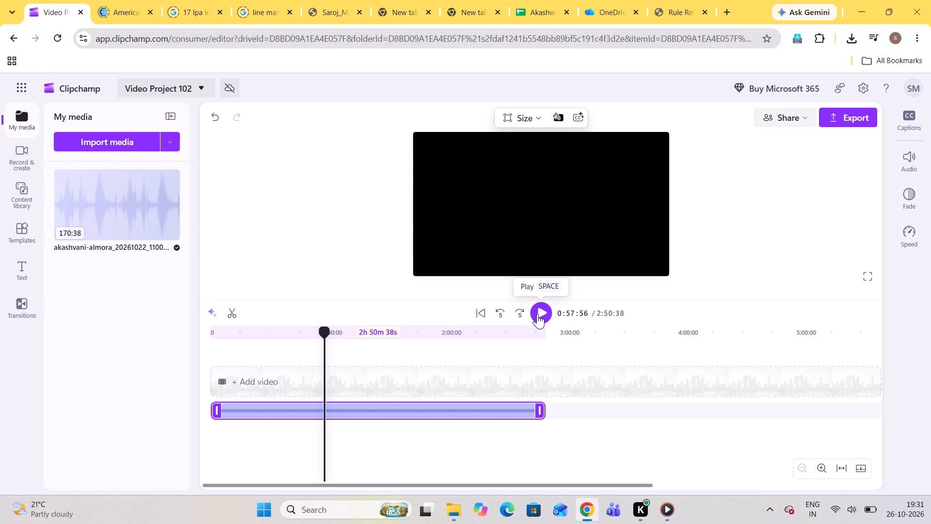
{"action": "left_click", "coordinate": [537, 314]}
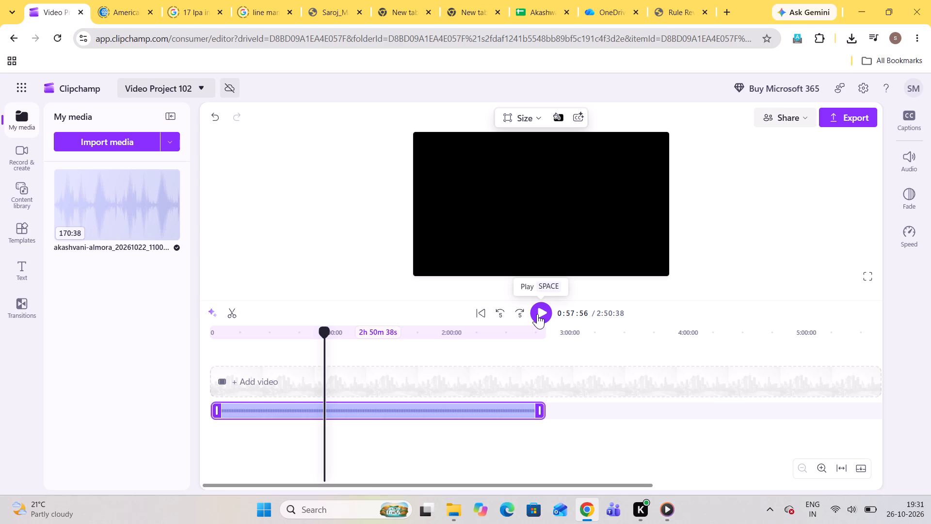
{"action": "left_click", "coordinate": [537, 314]}
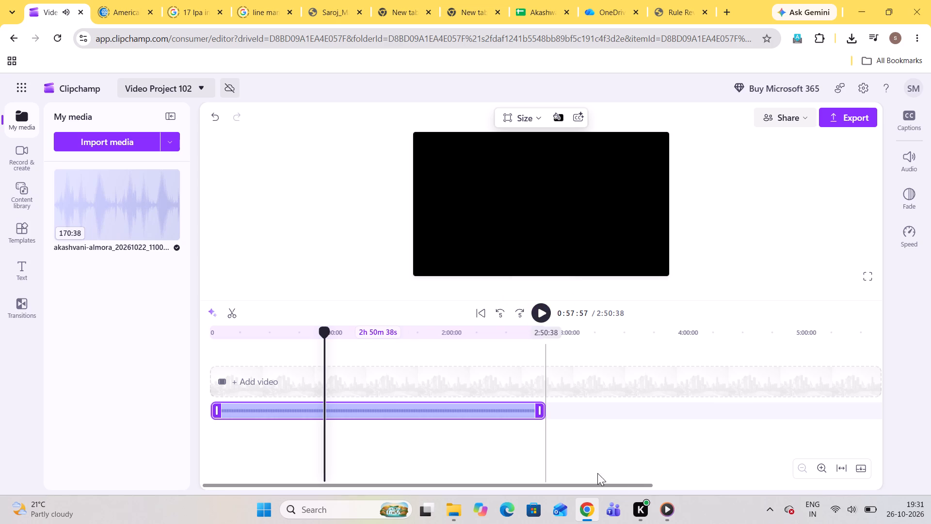
{"action": "left_click", "coordinate": [541, 313]}
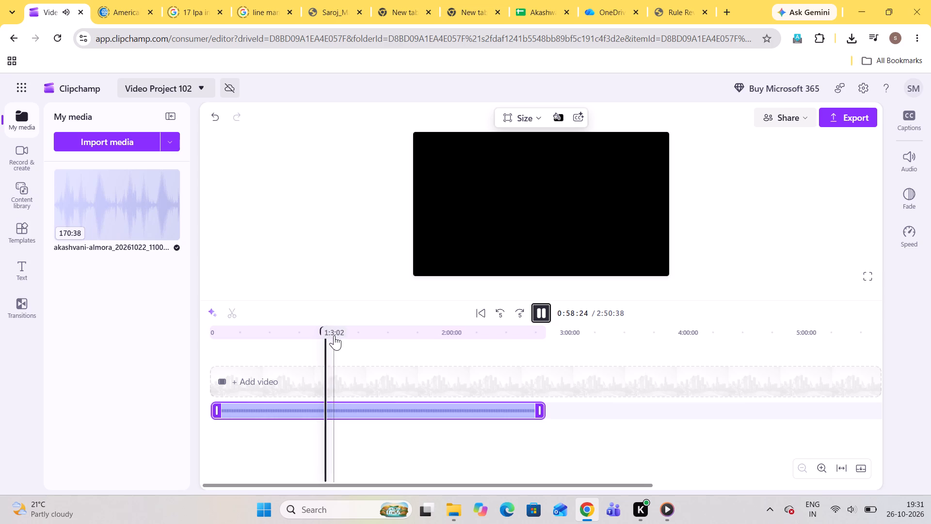
{"action": "left_click", "coordinate": [334, 335]}
{"action": "left_click", "coordinate": [343, 334]}
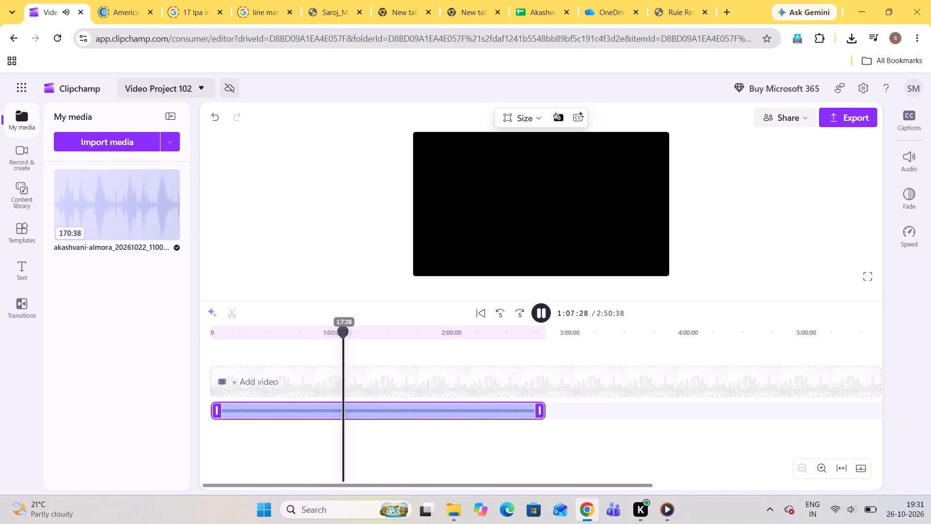
{"action": "left_click", "coordinate": [348, 333]}
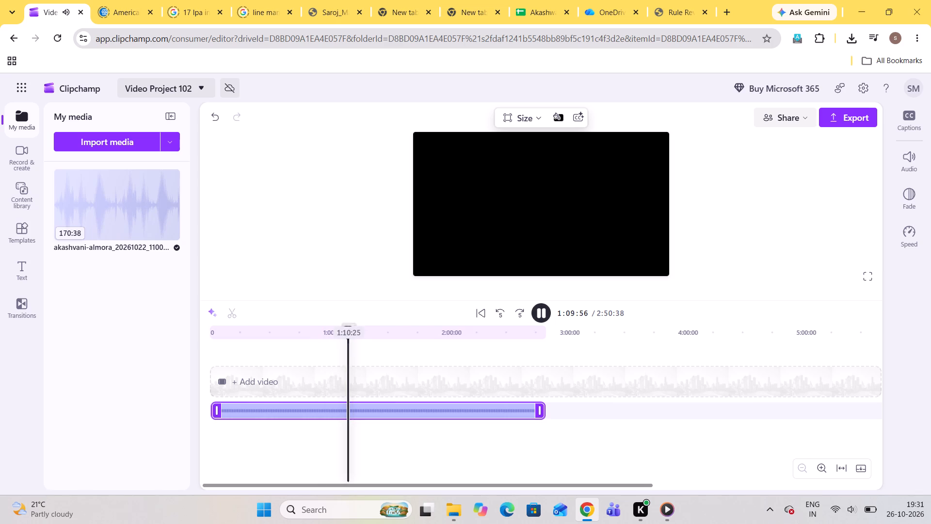
{"action": "left_click", "coordinate": [352, 332]}
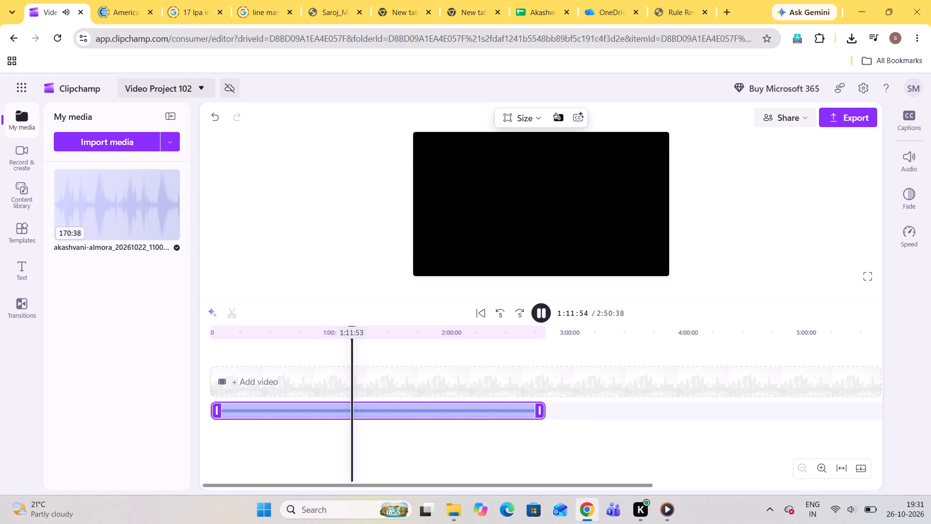
{"action": "left_click", "coordinate": [356, 331]}
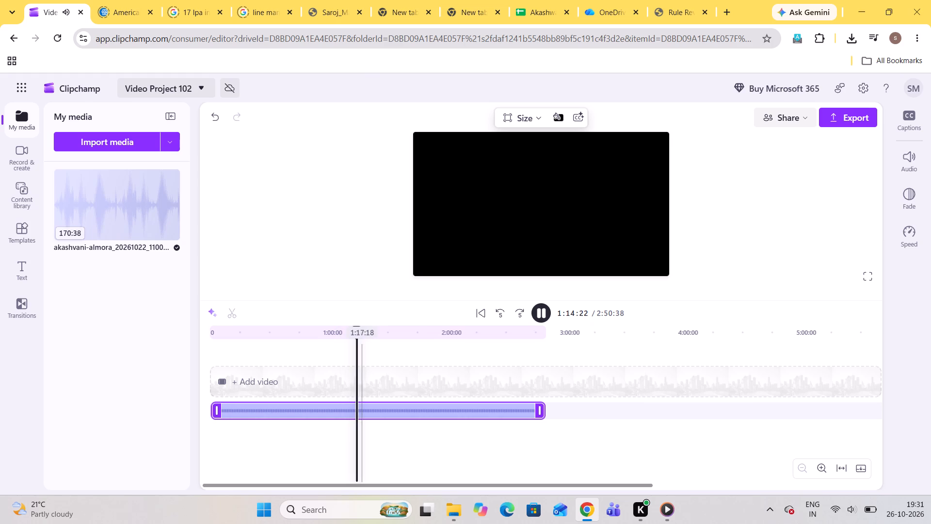
{"action": "left_click", "coordinate": [362, 331]}
{"action": "left_click", "coordinate": [369, 331]}
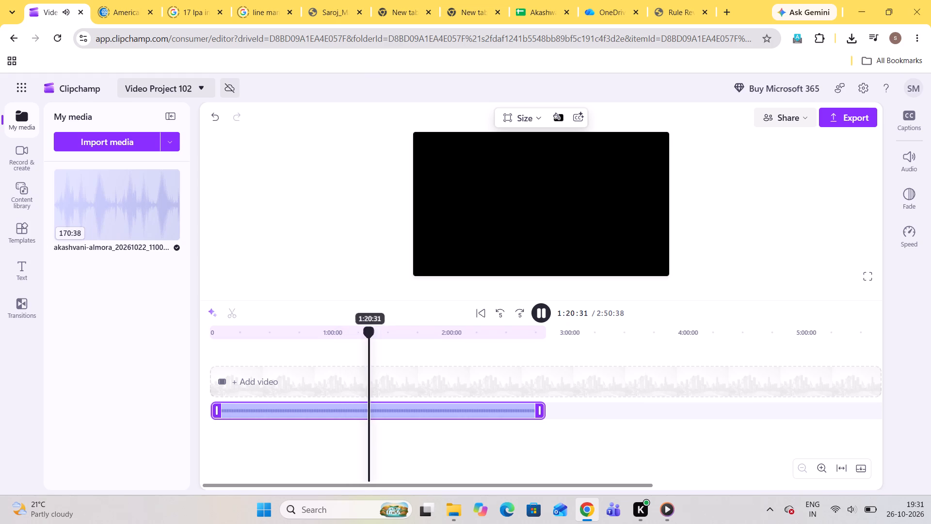
{"action": "left_click", "coordinate": [374, 331]}
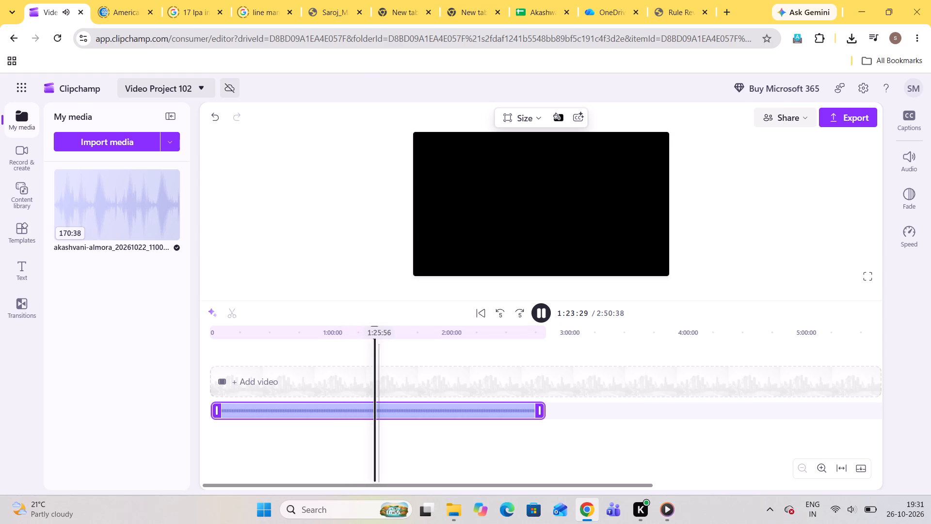
{"action": "left_click", "coordinate": [380, 331]}
{"action": "left_click", "coordinate": [385, 330]}
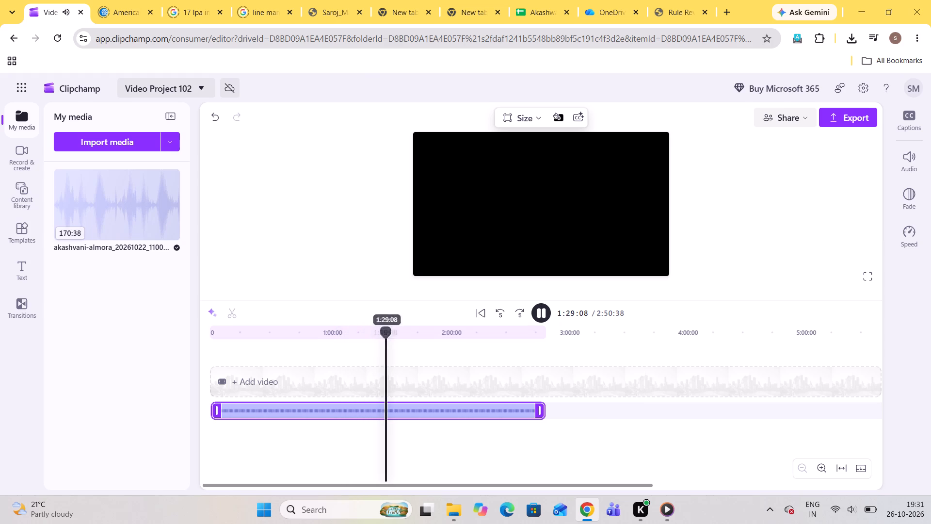
{"action": "left_click", "coordinate": [389, 330]}
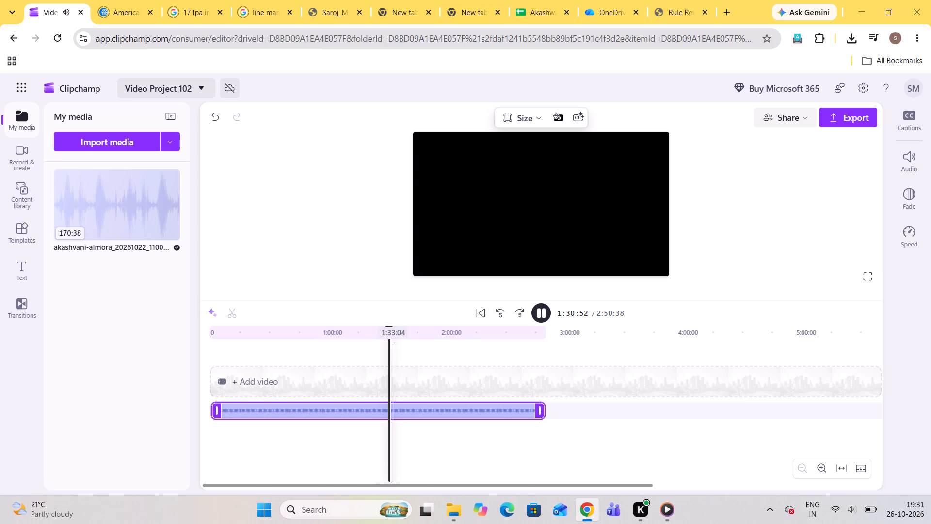
{"action": "left_click", "coordinate": [396, 329]}
{"action": "key", "text": "Right"}
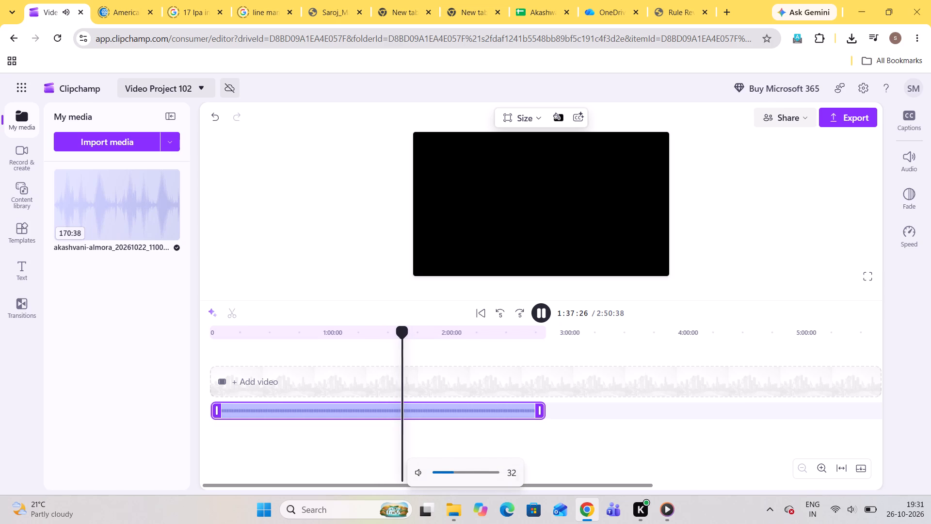
Fine-tune the playback position in the recording and split it at 1:37:21.
{"action": "triple_click", "coordinate": [502, 316]}
{"action": "double_click", "coordinate": [502, 316]}
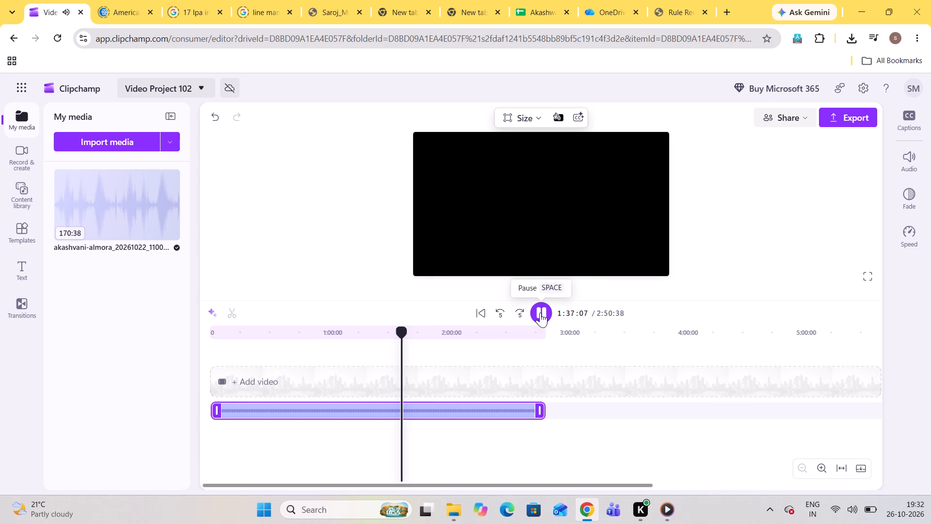
{"action": "double_click", "coordinate": [522, 311]}
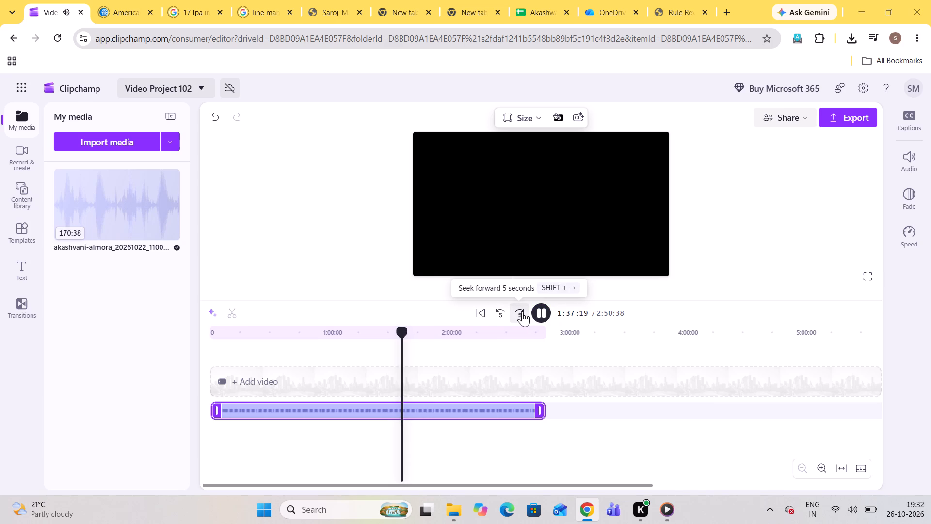
{"action": "left_click", "coordinate": [537, 311]}
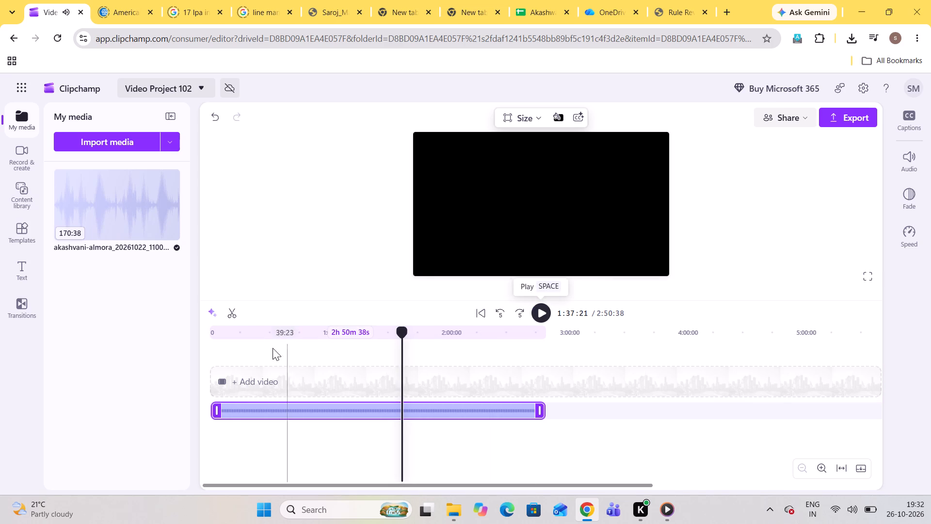
{"action": "left_click", "coordinate": [229, 314]}
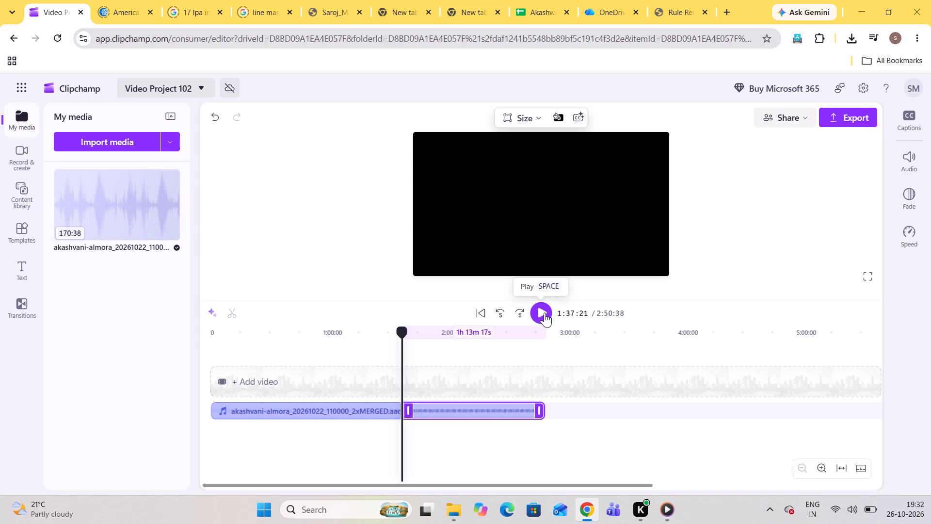
Listen through the recording from 1:37:21 to about 1:56 to locate the next cut point.
{"action": "left_click", "coordinate": [545, 312]}
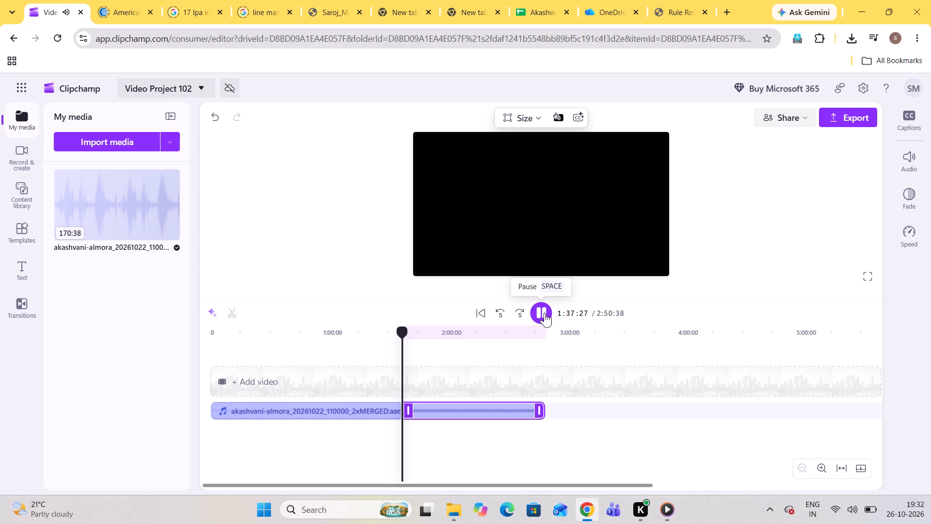
{"action": "triple_click", "coordinate": [515, 315]}
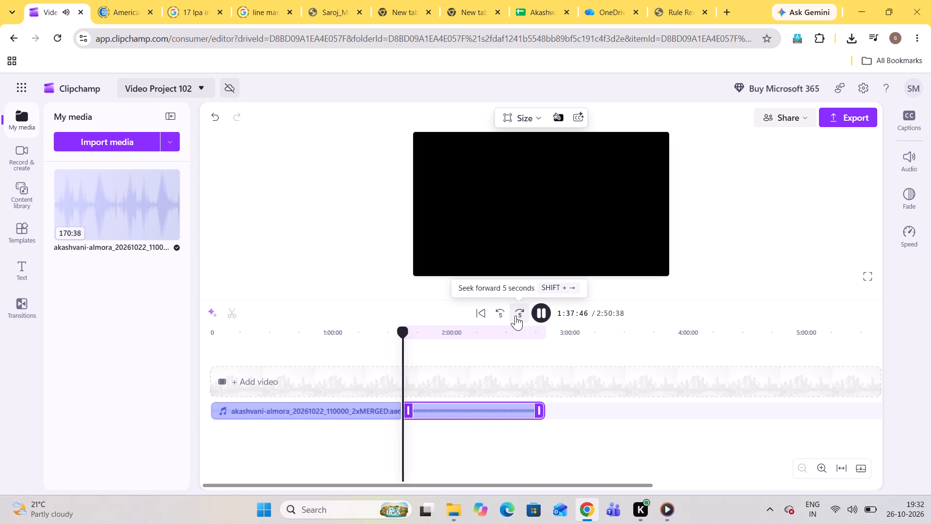
{"action": "left_click", "coordinate": [523, 314]}
{"action": "double_click", "coordinate": [523, 314]}
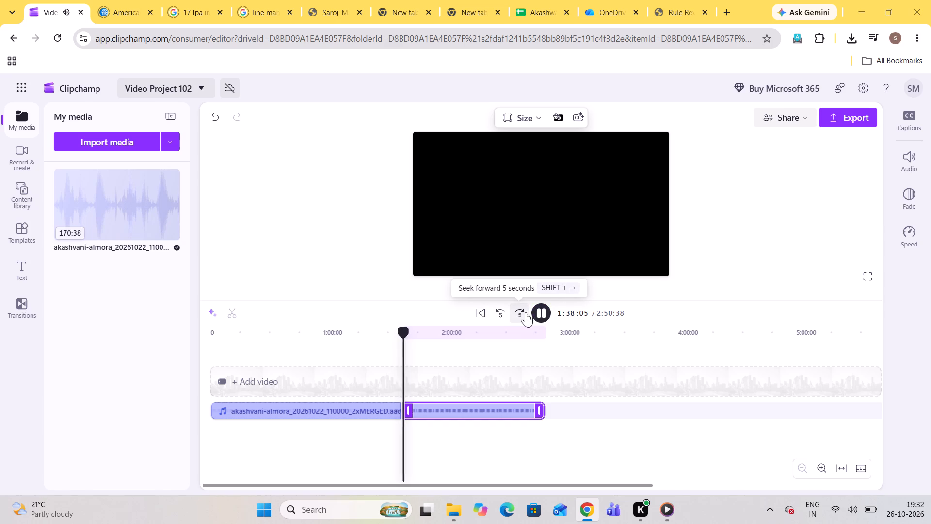
{"action": "left_click", "coordinate": [408, 337]}
{"action": "key", "text": "Right"}
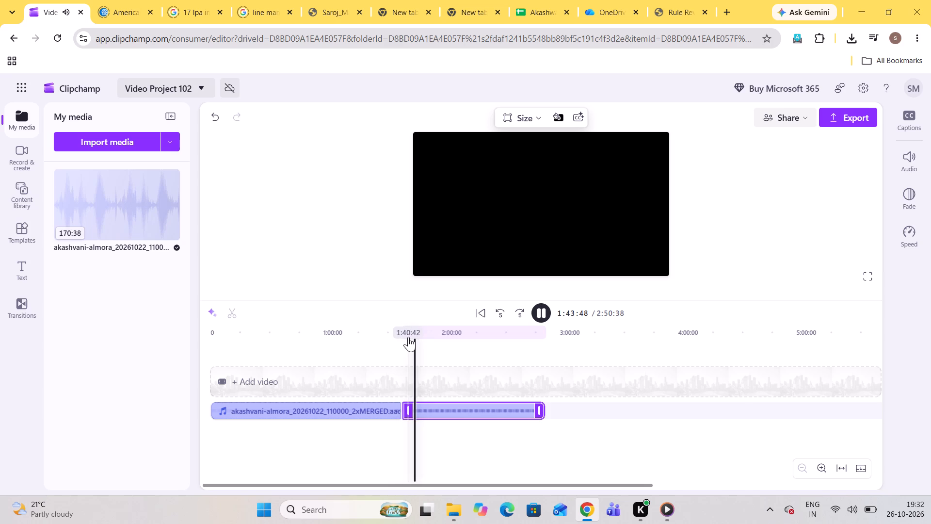
{"action": "key", "text": "Right"}
{"action": "key", "text": "Right"}
{"action": "key", "text": "Right"}
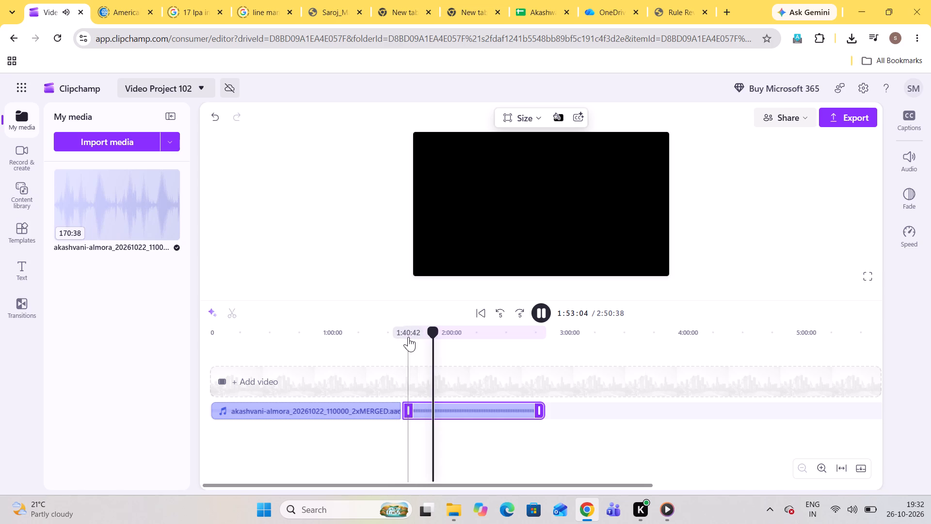
{"action": "key", "text": "Right"}
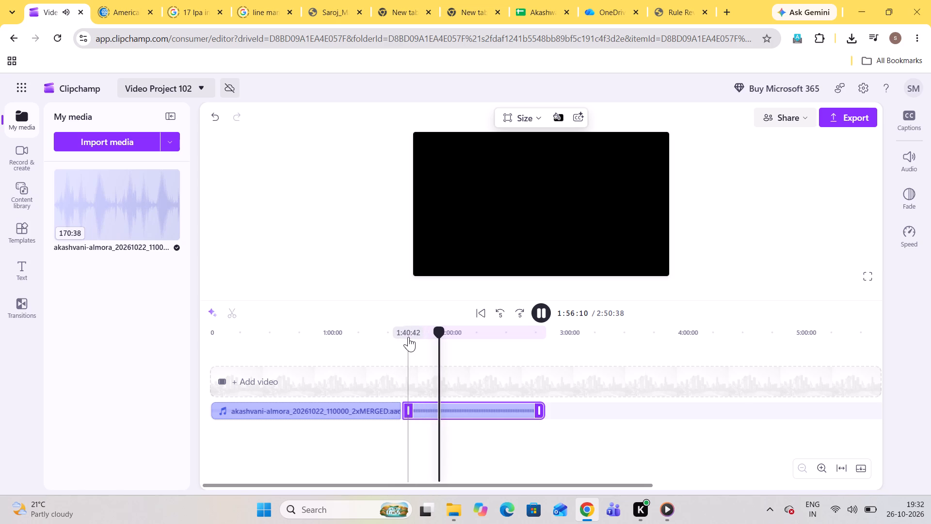
Return to about 1:53, fine-tune the playback position and split the second clip at 1:53:50.
{"action": "key", "text": "Left"}
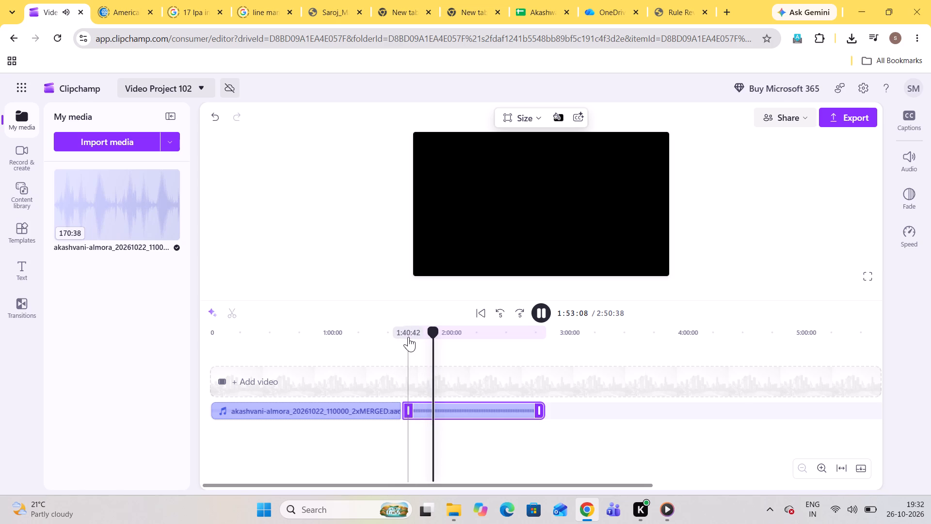
{"action": "double_click", "coordinate": [518, 315]}
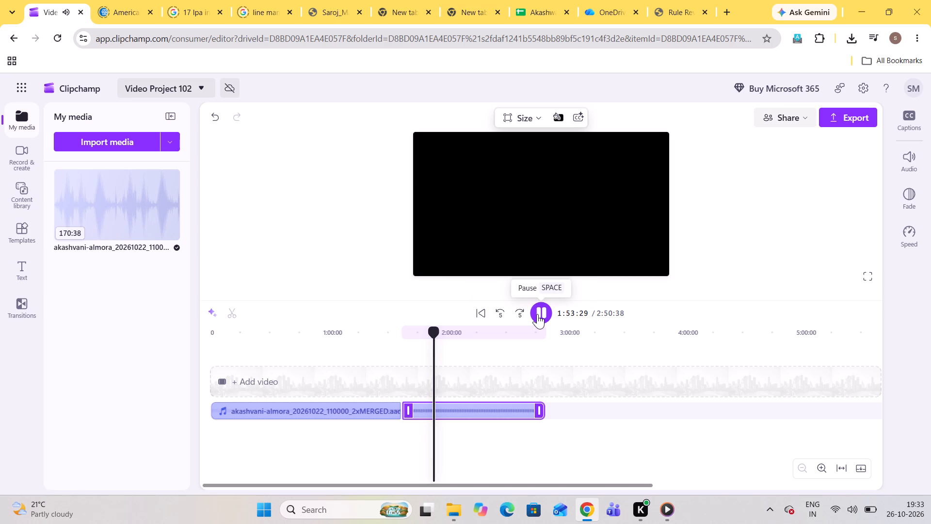
{"action": "triple_click", "coordinate": [517, 312]}
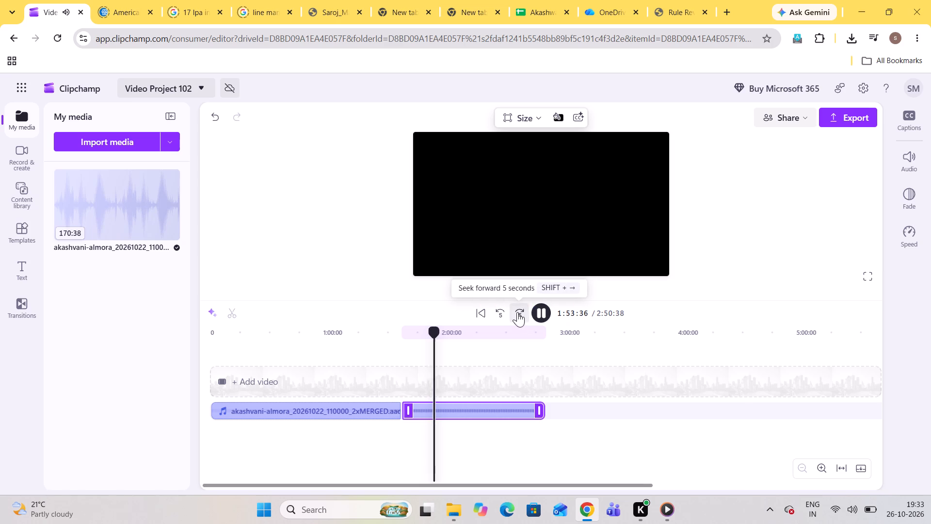
{"action": "double_click", "coordinate": [521, 311]}
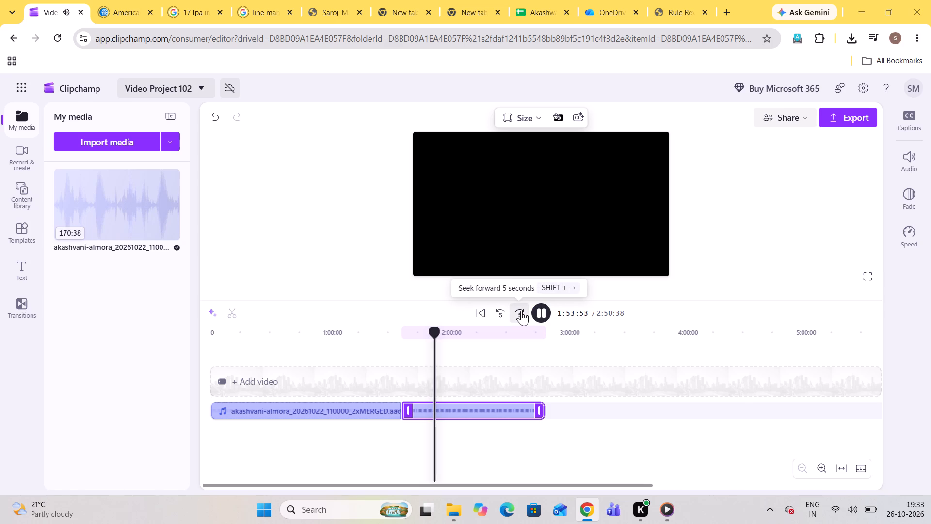
{"action": "double_click", "coordinate": [503, 309]}
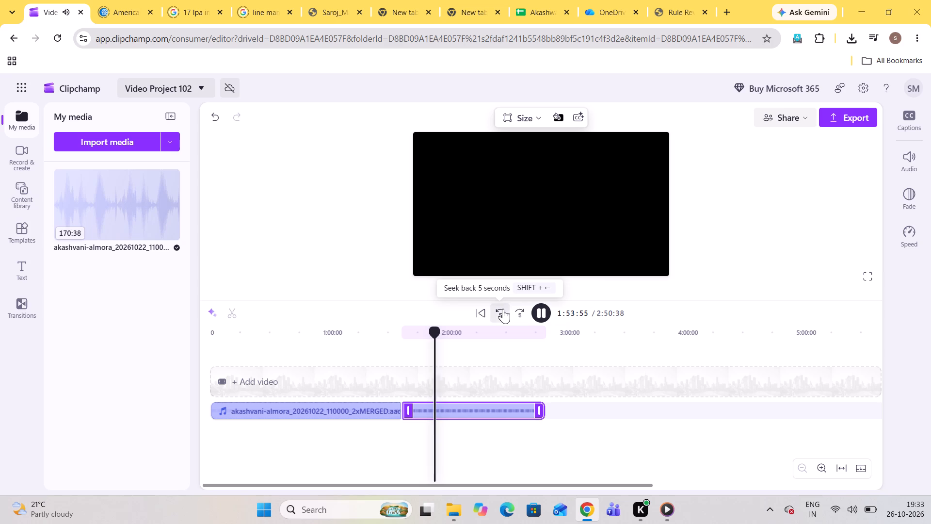
{"action": "left_click", "coordinate": [546, 312]}
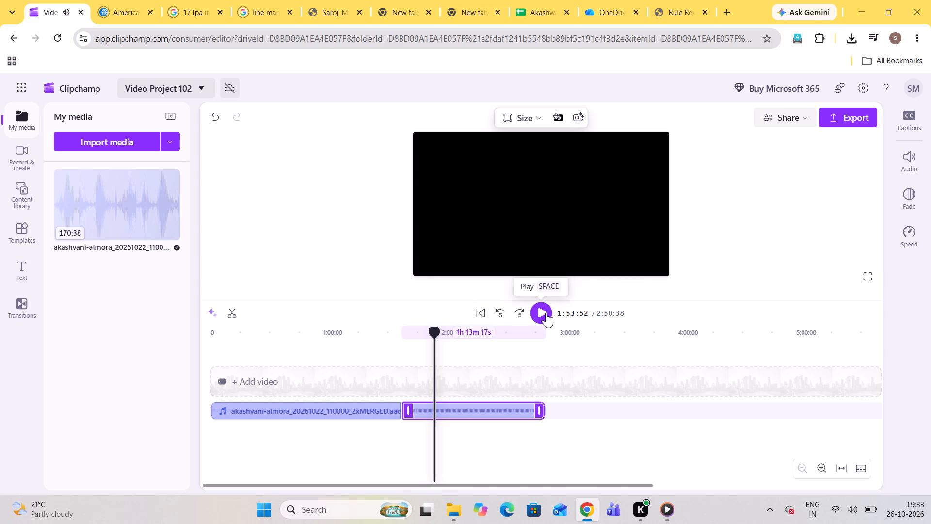
{"action": "left_click", "coordinate": [546, 312]}
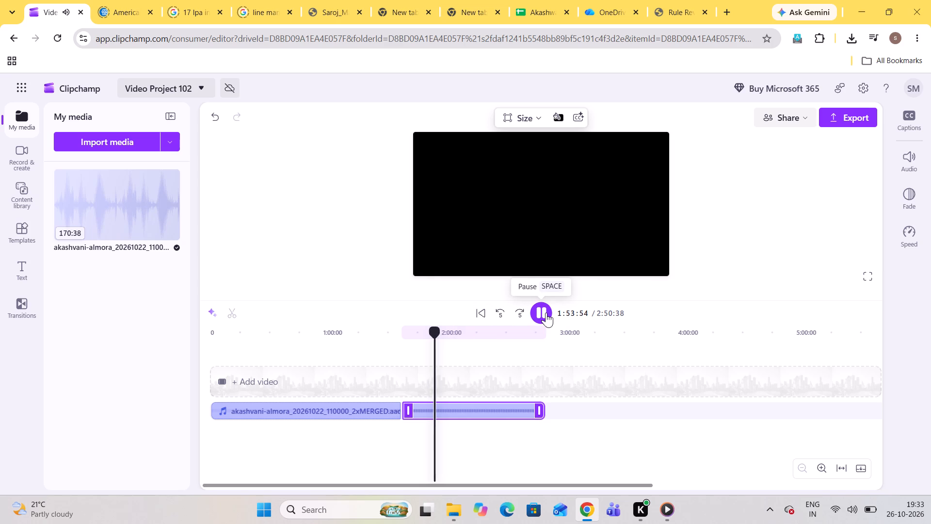
{"action": "left_click", "coordinate": [546, 312]}
{"action": "left_click", "coordinate": [498, 316]}
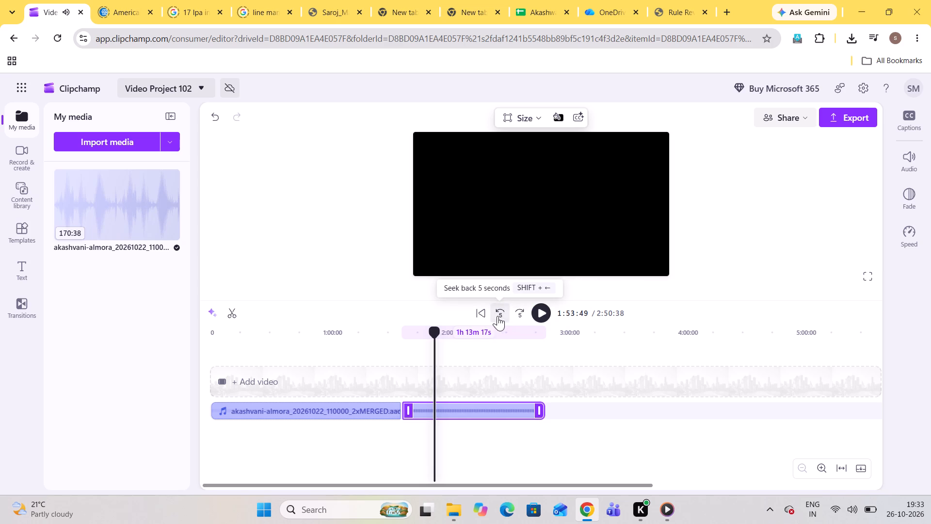
{"action": "left_click", "coordinate": [546, 314]}
{"action": "left_click", "coordinate": [546, 314]}
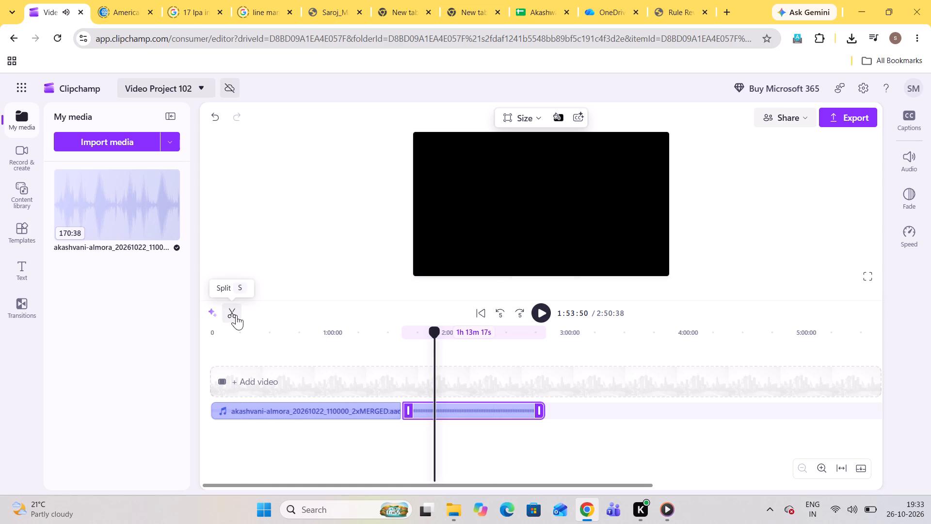
{"action": "left_click", "coordinate": [236, 315]}
Listen through the last clip of the recording from 1:53:50 to about 2:47:32 to look for further songs.
{"action": "left_click", "coordinate": [544, 311]}
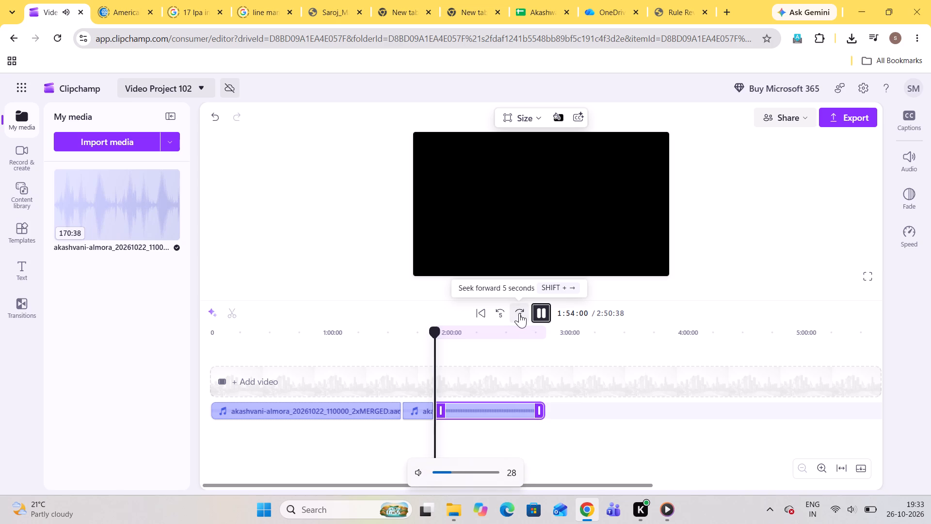
{"action": "key", "text": "Right"}
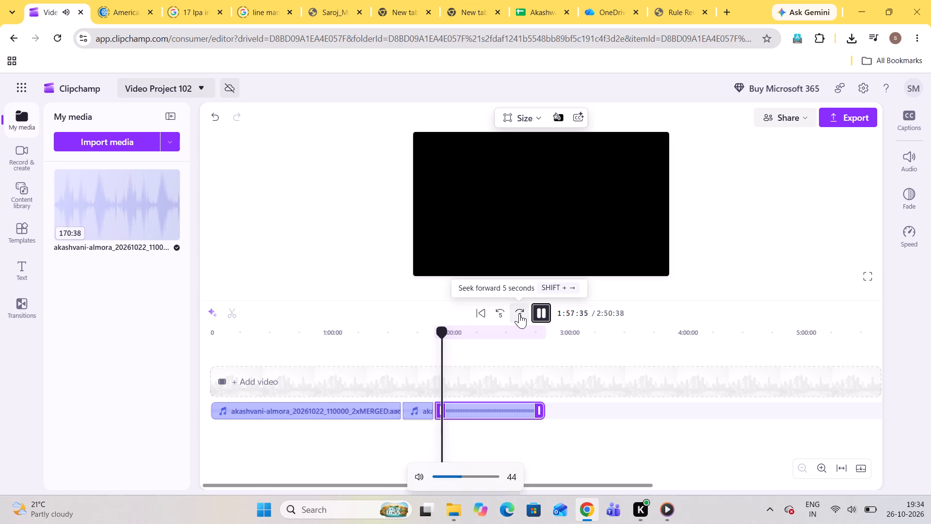
{"action": "triple_click", "coordinate": [519, 313]}
{"action": "key", "text": "Right"}
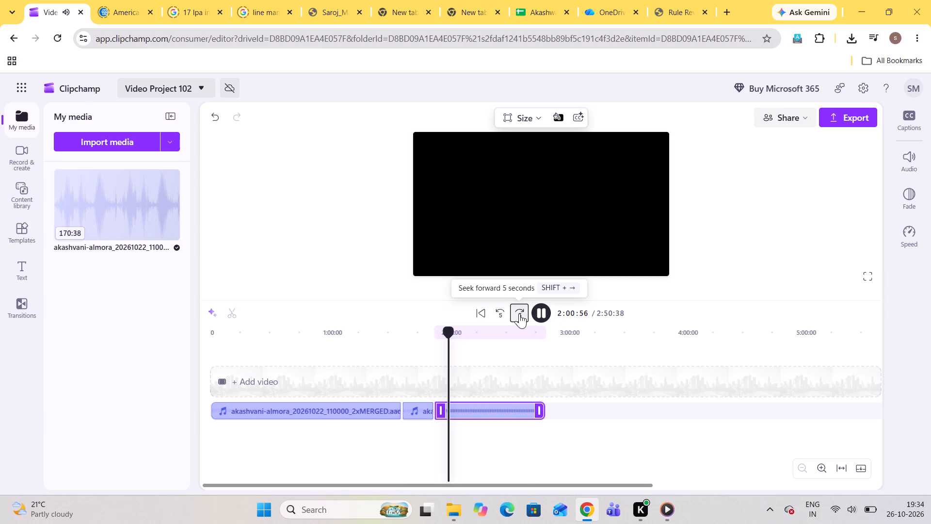
{"action": "key", "text": "Right"}
{"action": "key", "text": "Right"}
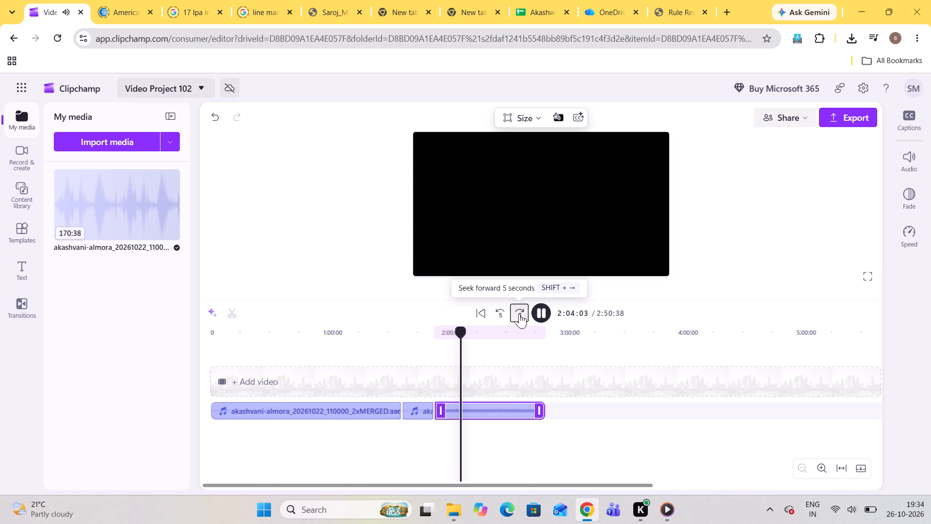
{"action": "key", "text": "Right"}
{"action": "key", "text": "Right"}
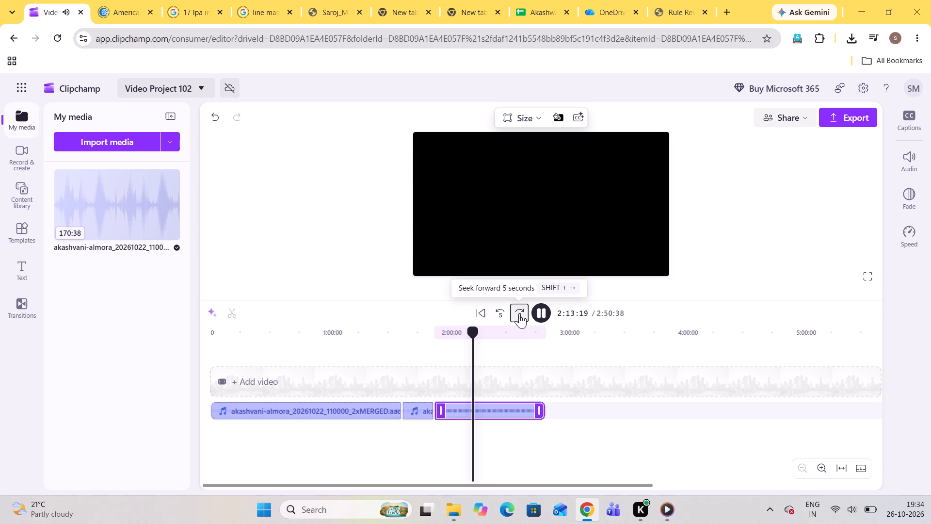
{"action": "key", "text": "Right"}
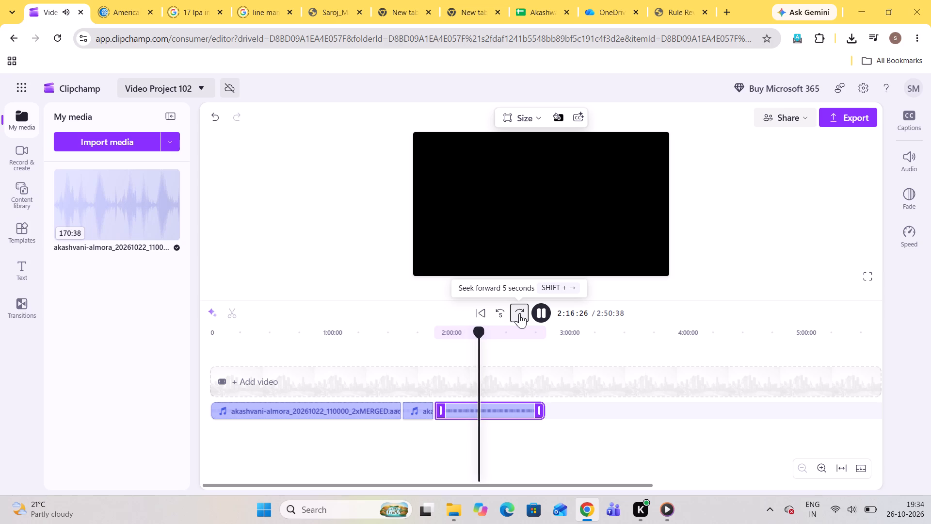
{"action": "key", "text": "Left"}
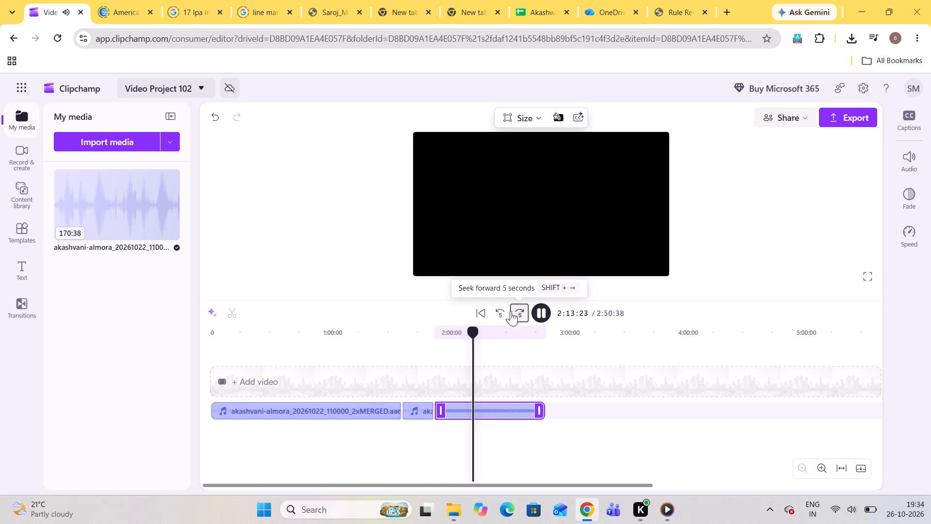
{"action": "key", "text": "Left"}
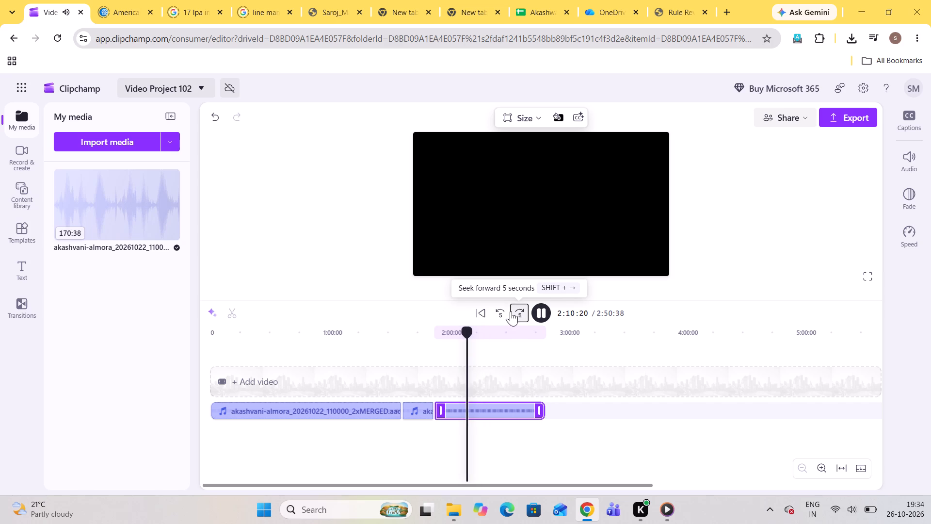
{"action": "key", "text": "Right"}
{"action": "key", "text": "Right"}
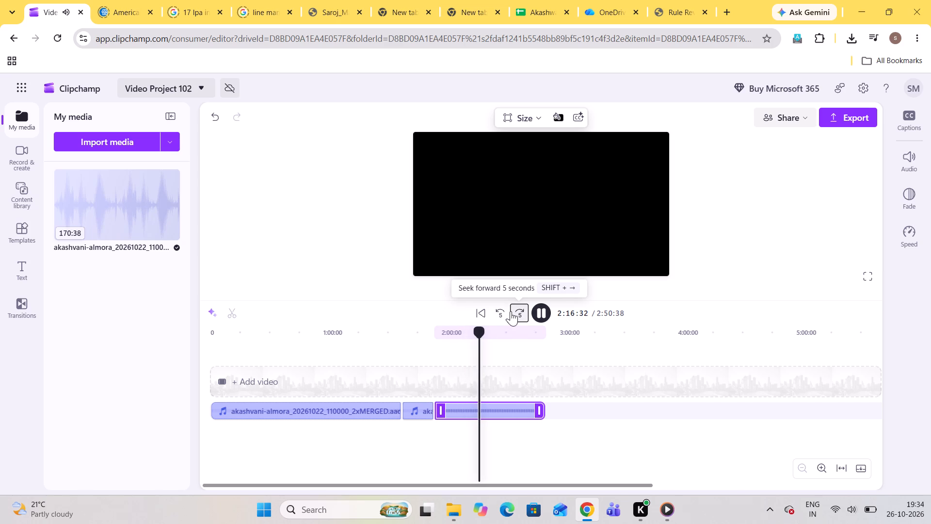
{"action": "key", "text": "Right"}
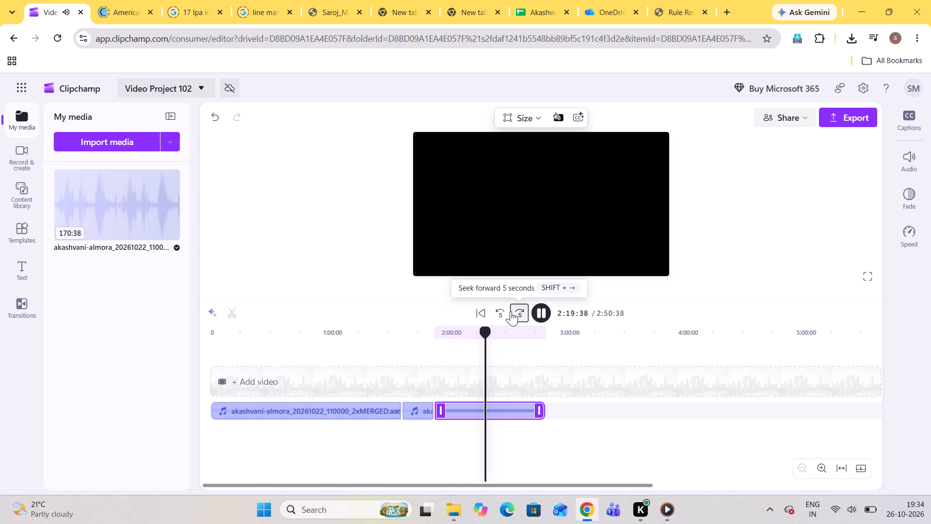
{"action": "key", "text": "Right"}
{"action": "key", "text": "Right"}
{"action": "key", "text": "Right"}
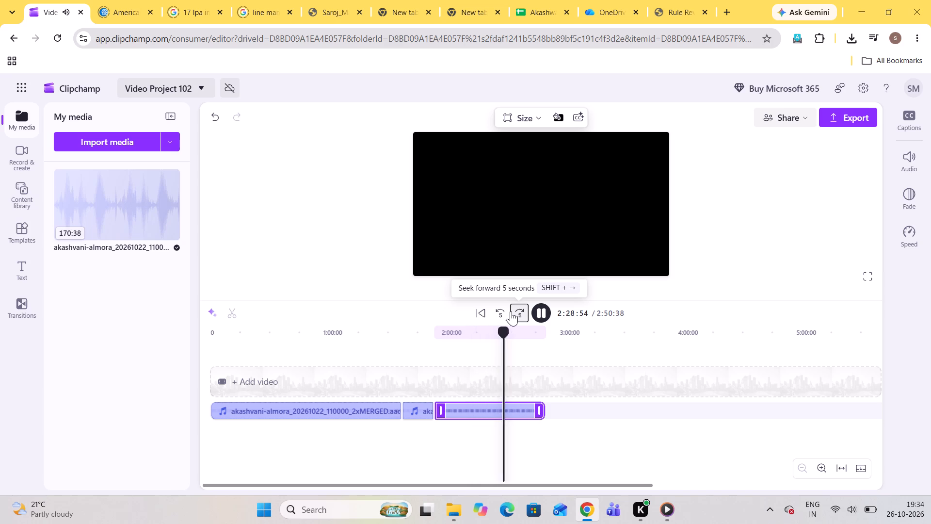
{"action": "key", "text": "Right"}
{"action": "key", "text": "Right"}
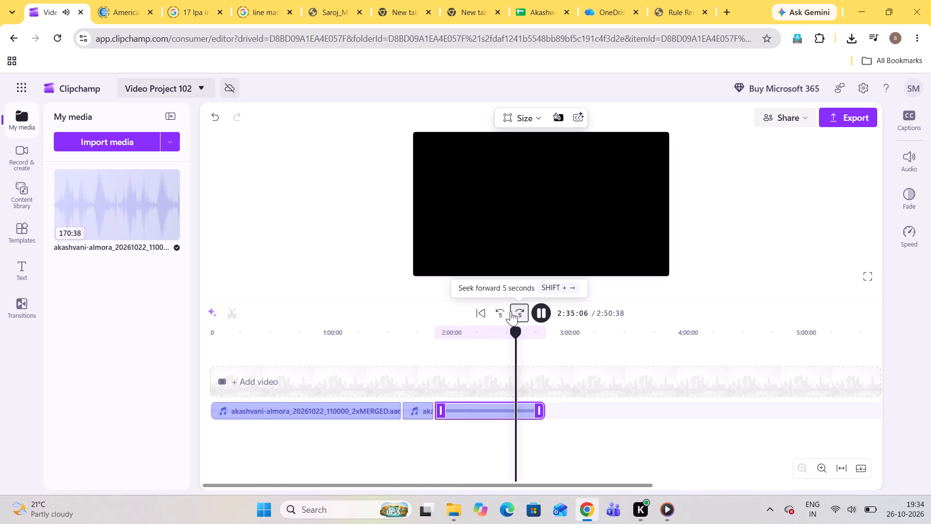
{"action": "key", "text": "Right"}
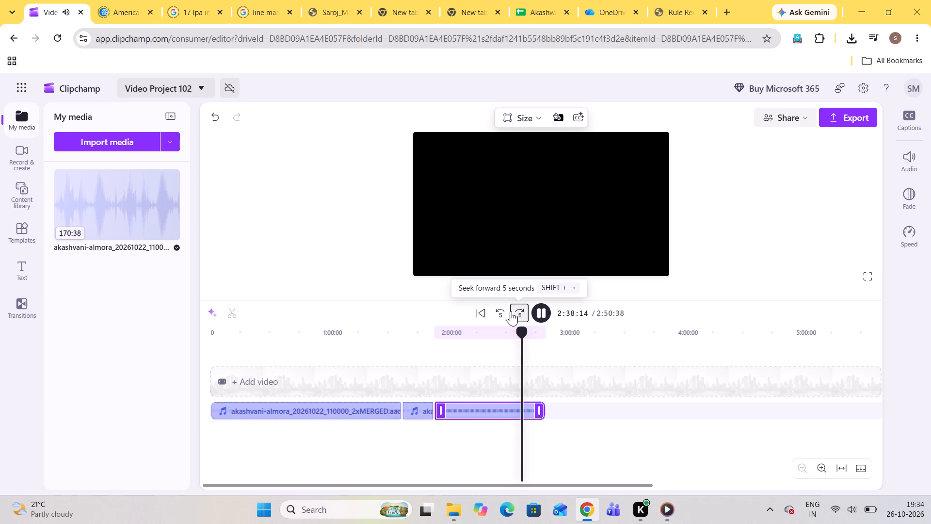
{"action": "key", "text": "Right"}
{"action": "key", "text": "Right"}
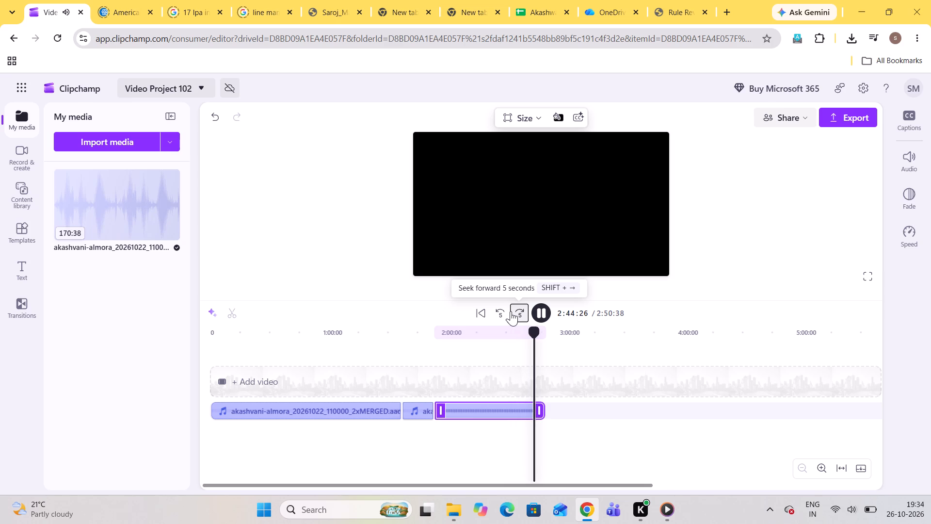
{"action": "key", "text": "Right"}
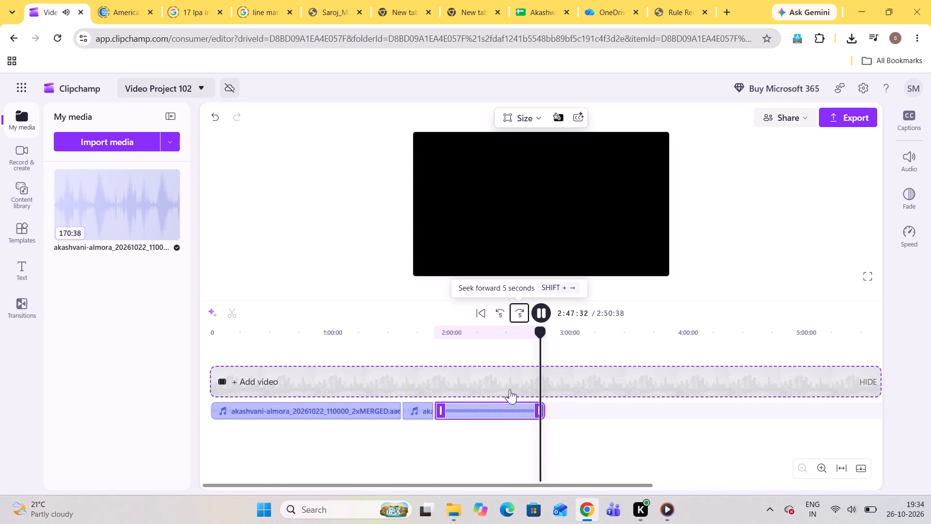
Delete all three akashvani-almora audio clips from the timeline.
{"action": "left_click", "coordinate": [495, 407]}
{"action": "key", "text": "Delete"}
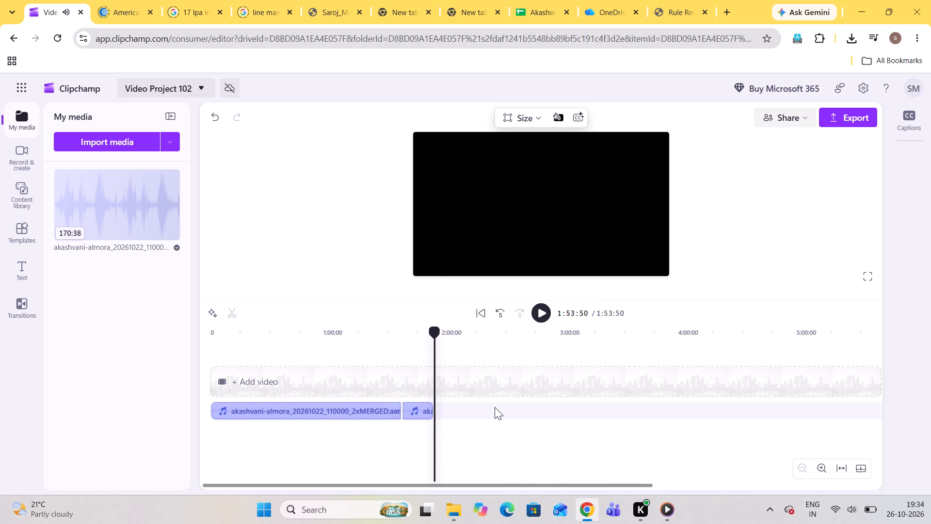
{"action": "left_click", "coordinate": [414, 412]}
{"action": "key", "text": "Delete"}
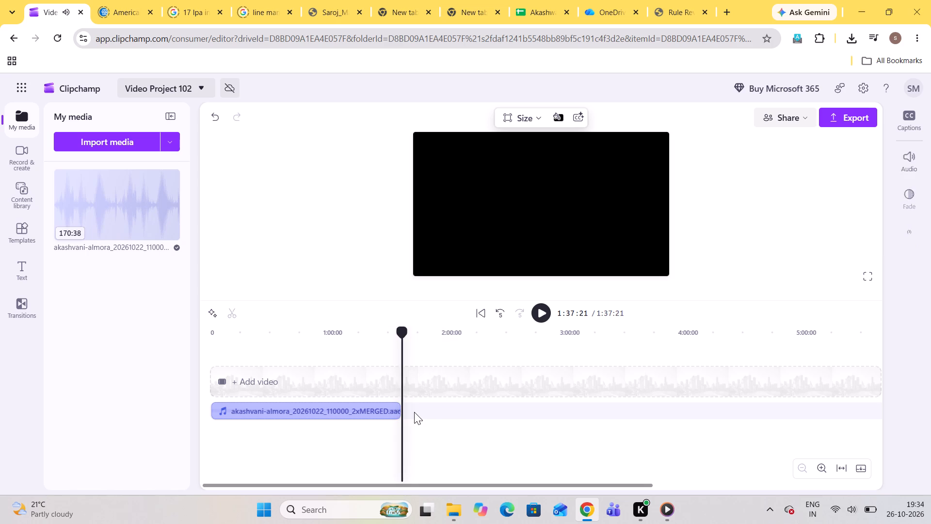
{"action": "left_click", "coordinate": [372, 415]}
{"action": "key", "text": "Delete"}
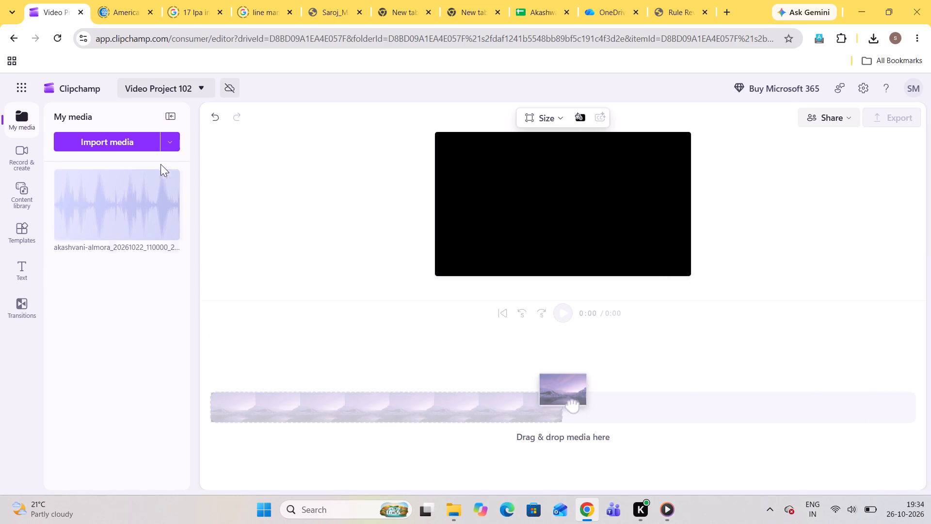
Remove the akashvani-almora_20261022_110000 recording from the project's media.
{"action": "left_click", "coordinate": [166, 178]}
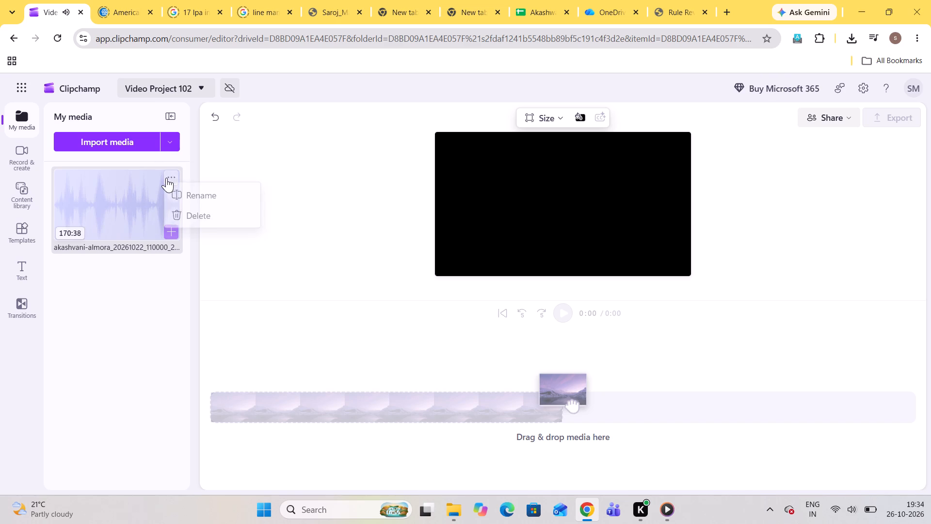
{"action": "left_click", "coordinate": [203, 216]}
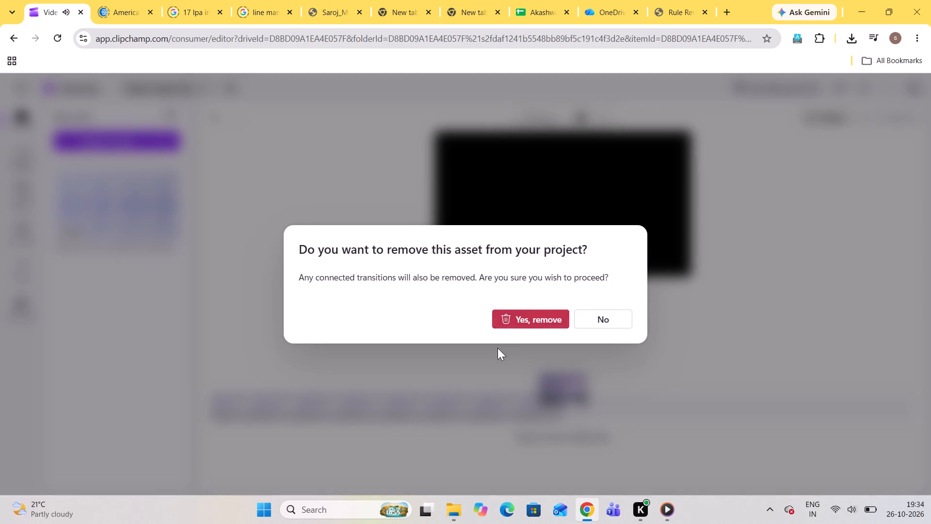
{"action": "left_click", "coordinate": [513, 321]}
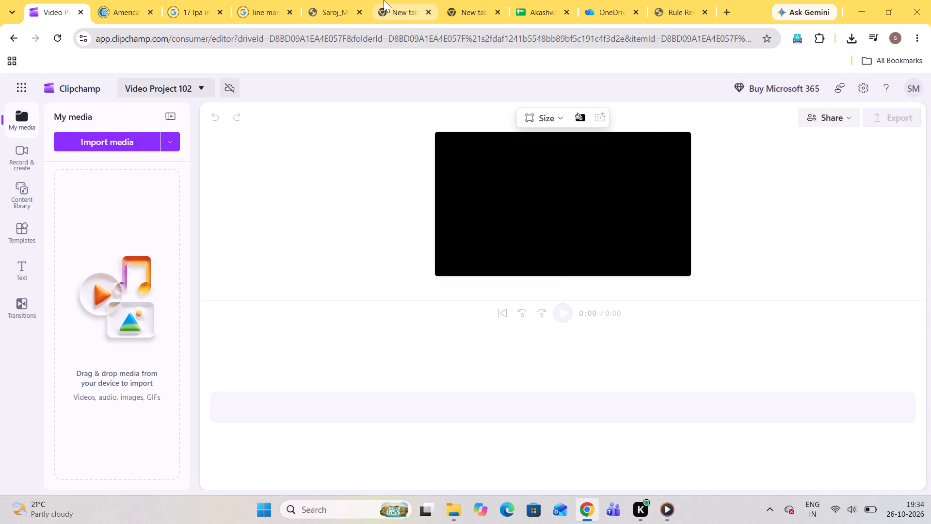
Switch to the OneDrive Done folder and download akashvani-almora_20260901_194059.aac.
{"action": "left_click", "coordinate": [600, 5]}
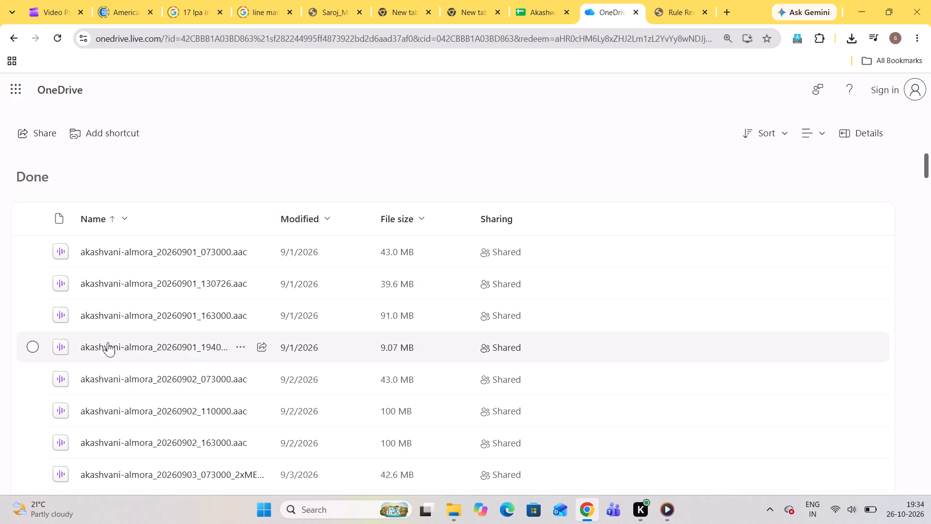
{"action": "left_click", "coordinate": [32, 343]}
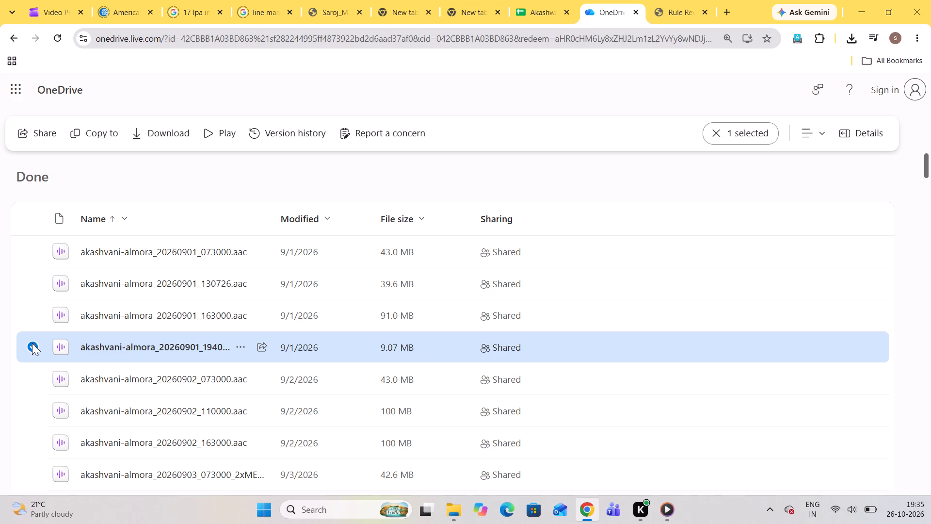
{"action": "left_click", "coordinate": [178, 130]}
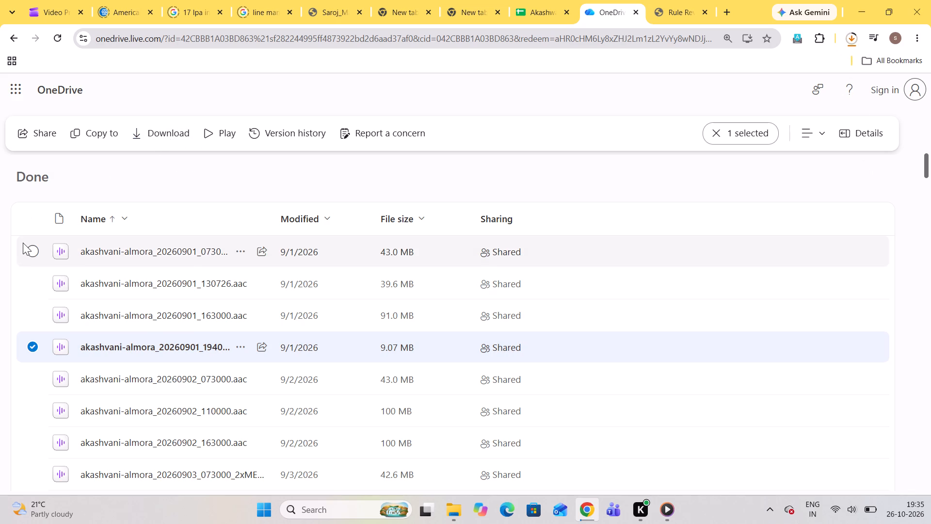
Select only akashvani-almora_20260901_163000.aac in the Done folder and download it.
{"action": "left_click", "coordinate": [32, 313]}
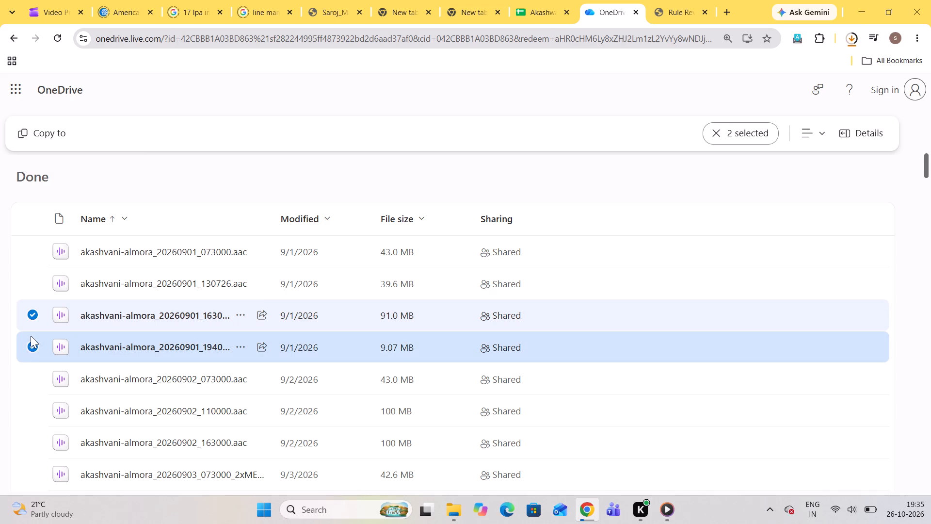
{"action": "left_click", "coordinate": [31, 342]}
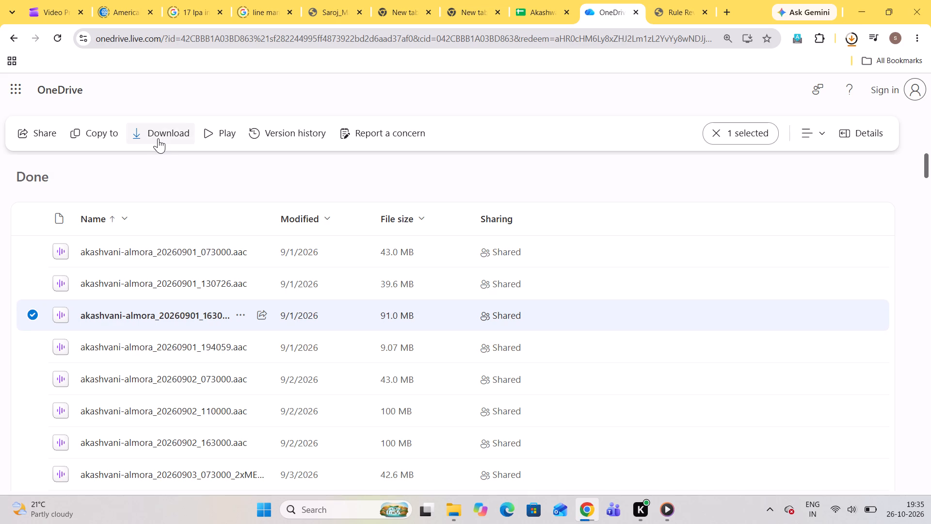
{"action": "left_click", "coordinate": [157, 137]}
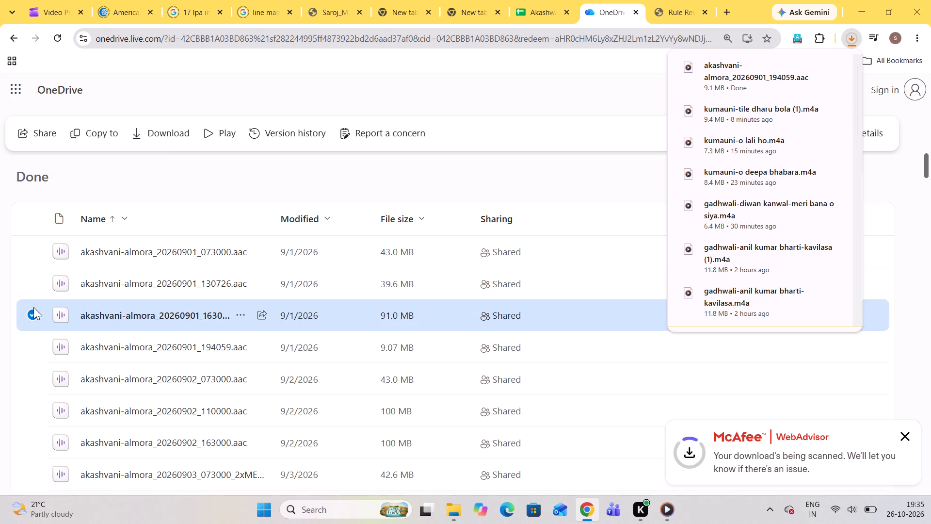
Download only akashvani-almora_20260901_130726.aac from the Done folder and check the recent downloads.
{"action": "left_click", "coordinate": [29, 280]}
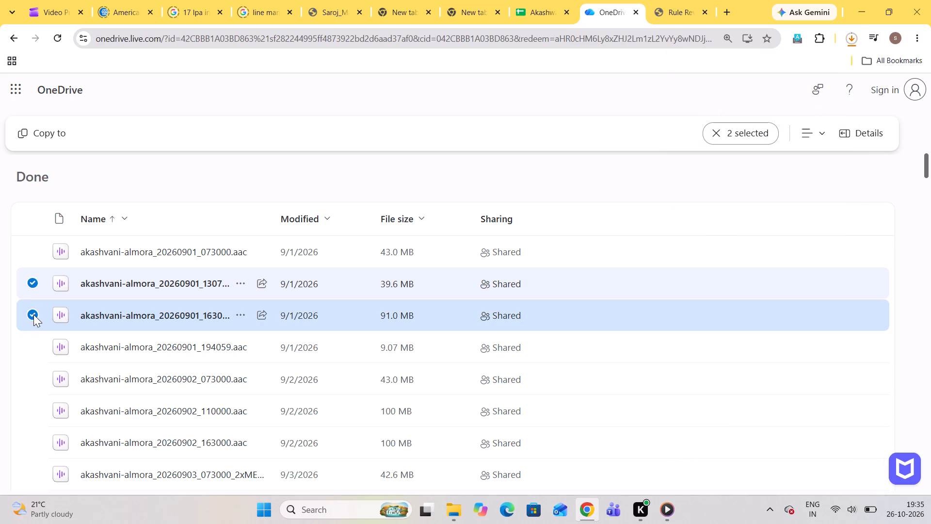
{"action": "left_click", "coordinate": [33, 314]}
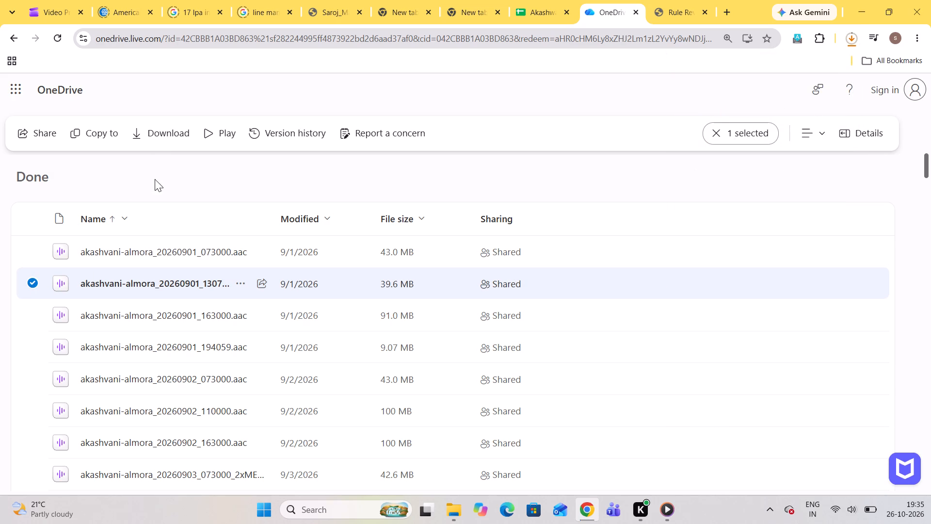
{"action": "left_click", "coordinate": [155, 139]}
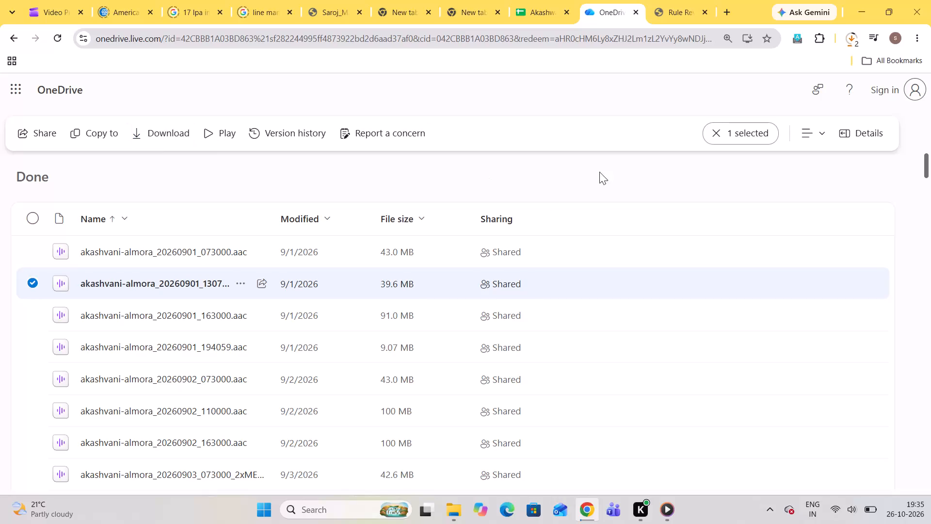
{"action": "left_click", "coordinate": [853, 37]}
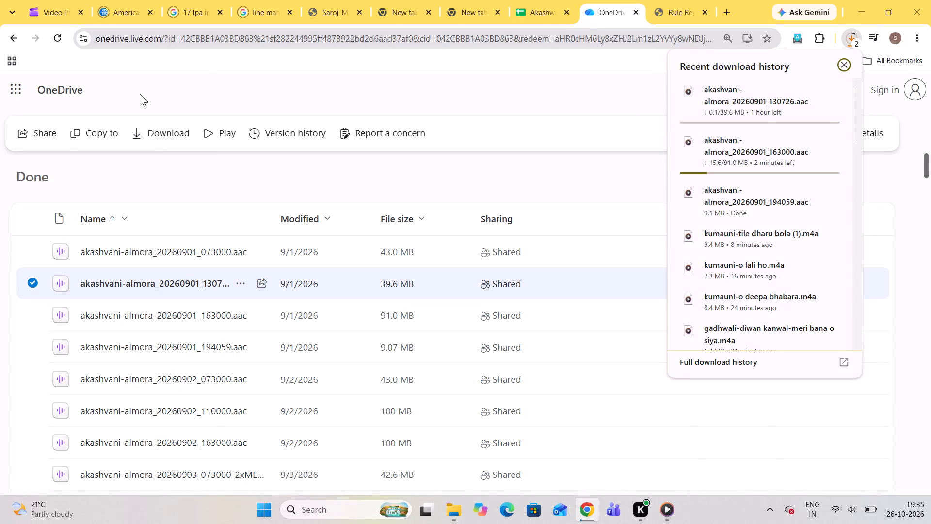
Download only akashvani-almora_20260901_073000.aac from the Done folder and check the recent downloads.
{"action": "left_click", "coordinate": [38, 255]}
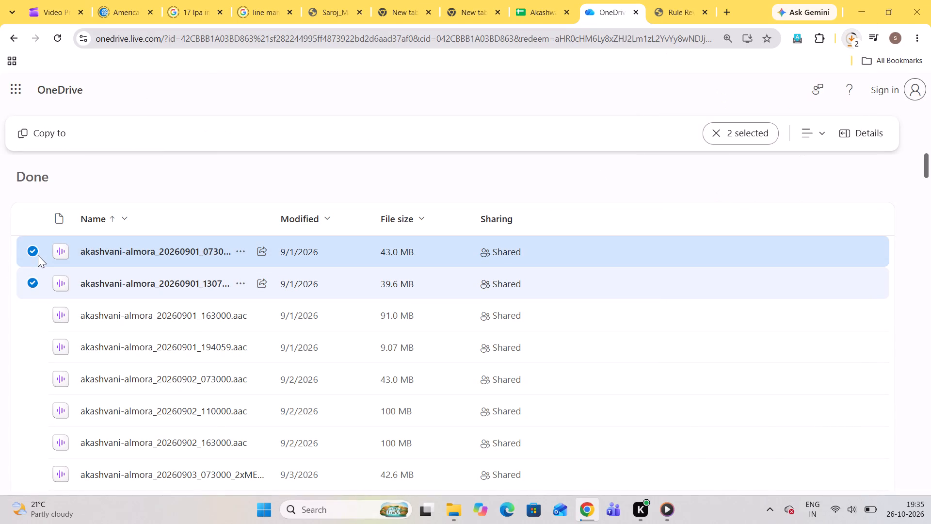
{"action": "left_click", "coordinate": [37, 282]}
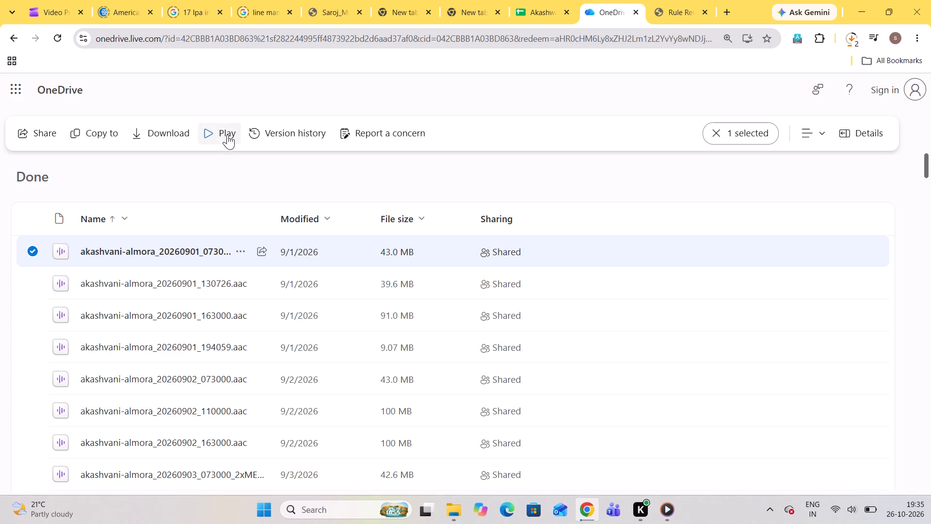
{"action": "left_click", "coordinate": [186, 133]}
{"action": "left_click", "coordinate": [856, 43]}
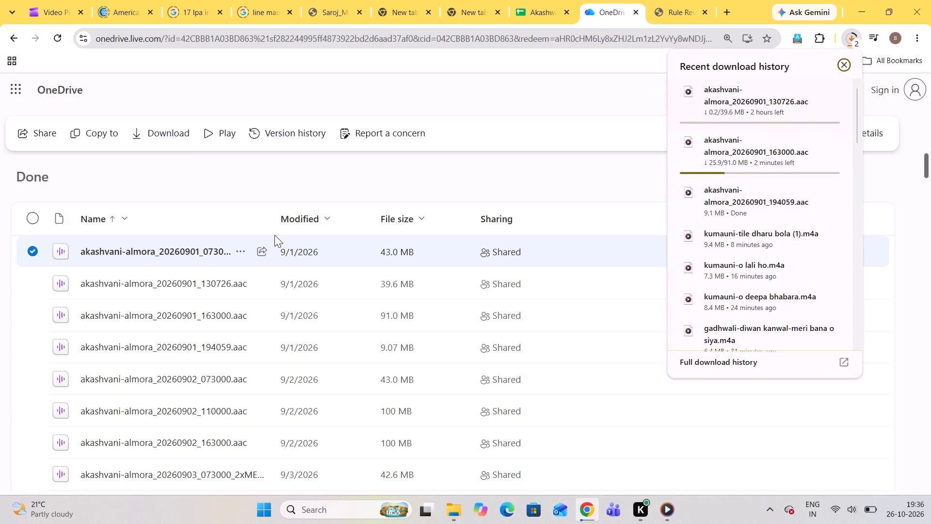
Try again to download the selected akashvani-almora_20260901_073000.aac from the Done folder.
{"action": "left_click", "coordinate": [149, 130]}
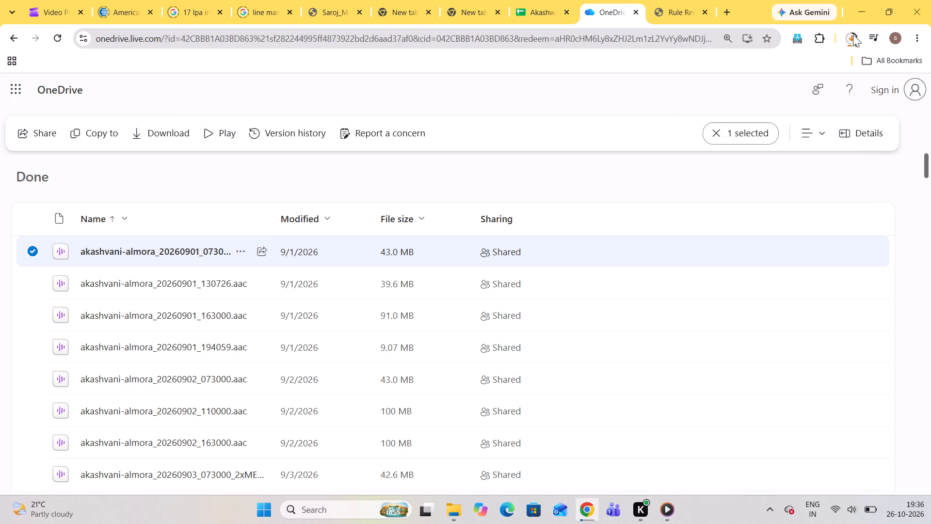
Switch to the Akashwani Audios spreadsheet and close the open text search on the Almora sheet.
{"action": "left_click", "coordinate": [515, 9]}
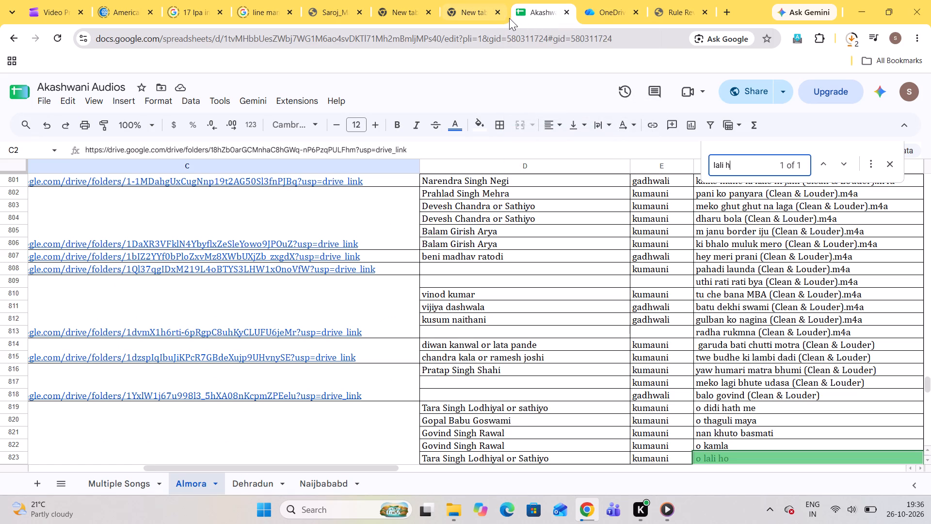
{"action": "left_click", "coordinate": [890, 164]}
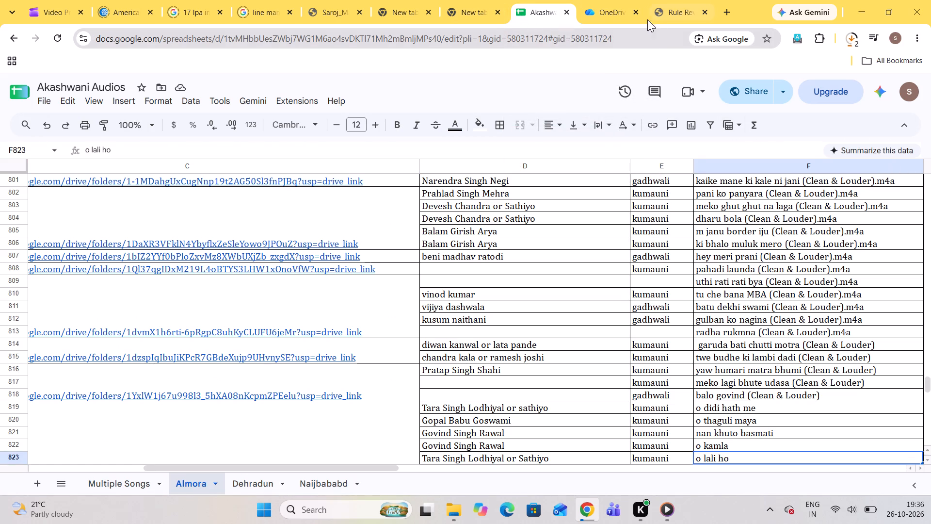
Return to the OneDrive Done folder and look through the recent download history for the recordings' progress and earlier files.
{"action": "left_click", "coordinate": [610, 13]}
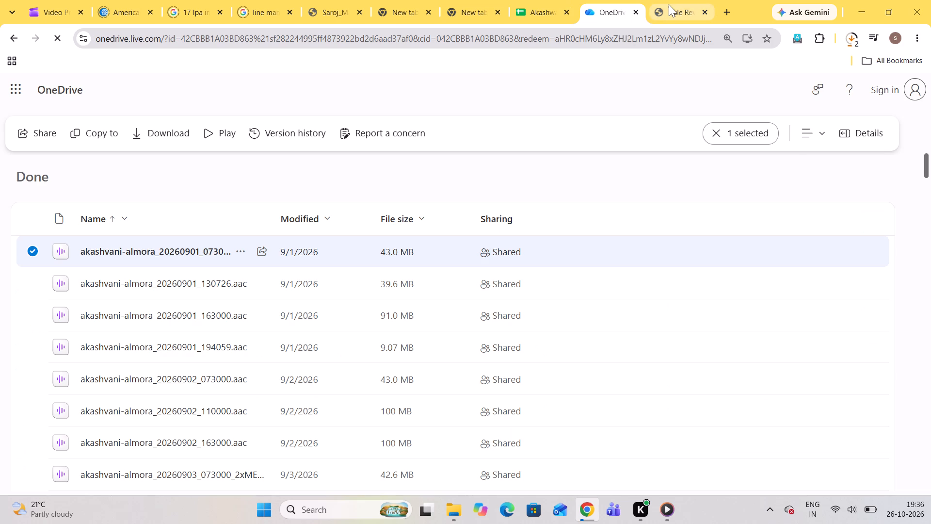
{"action": "left_click", "coordinate": [852, 43]}
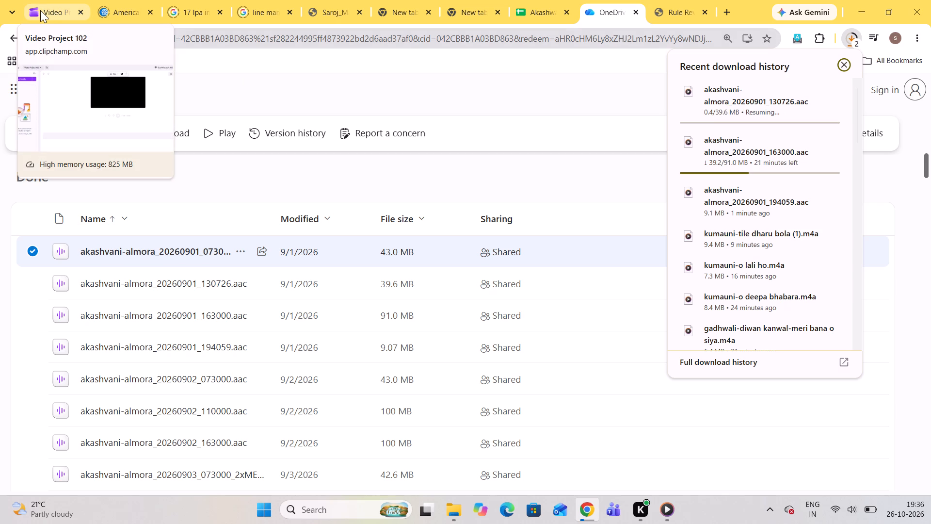
{"action": "scroll", "coordinate": [818, 219], "scroll_direction": "down", "scroll_amount": 2}
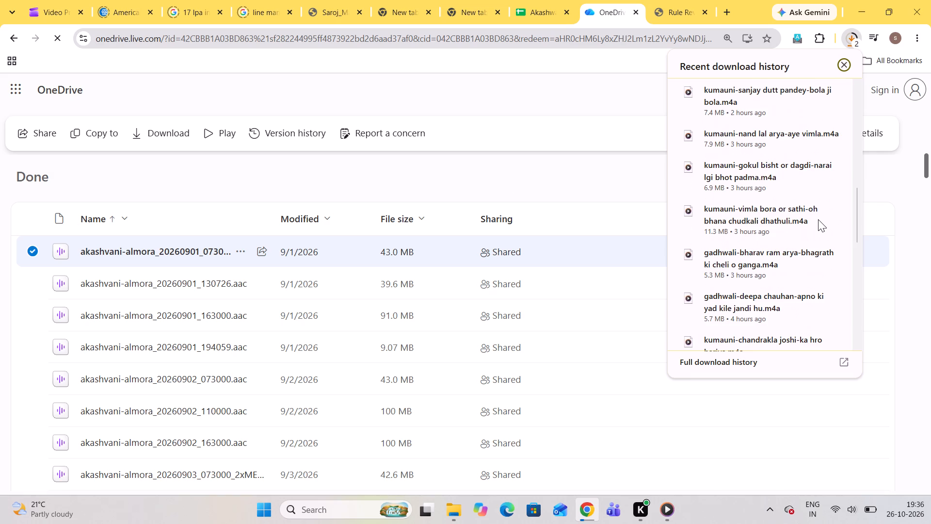
{"action": "scroll", "coordinate": [818, 219], "scroll_direction": "down", "scroll_amount": 2}
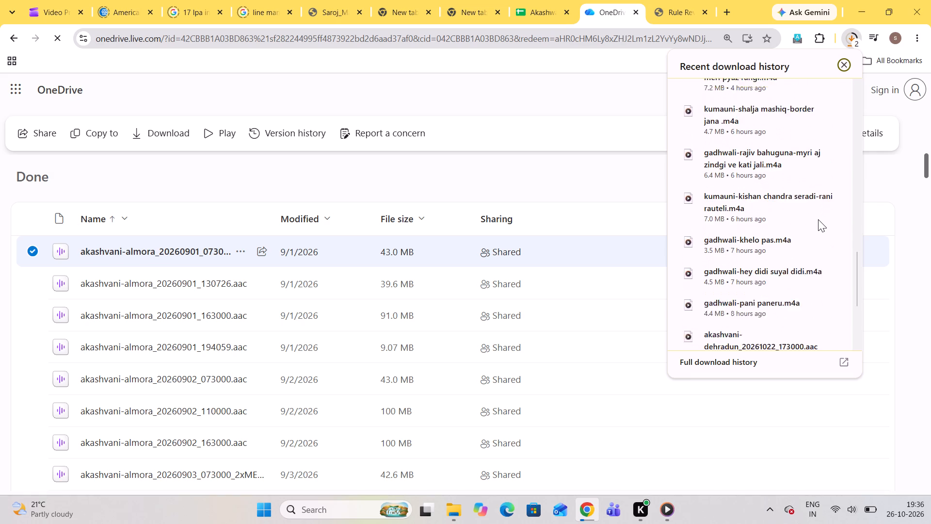
{"action": "scroll", "coordinate": [818, 219], "scroll_direction": "down", "scroll_amount": 1}
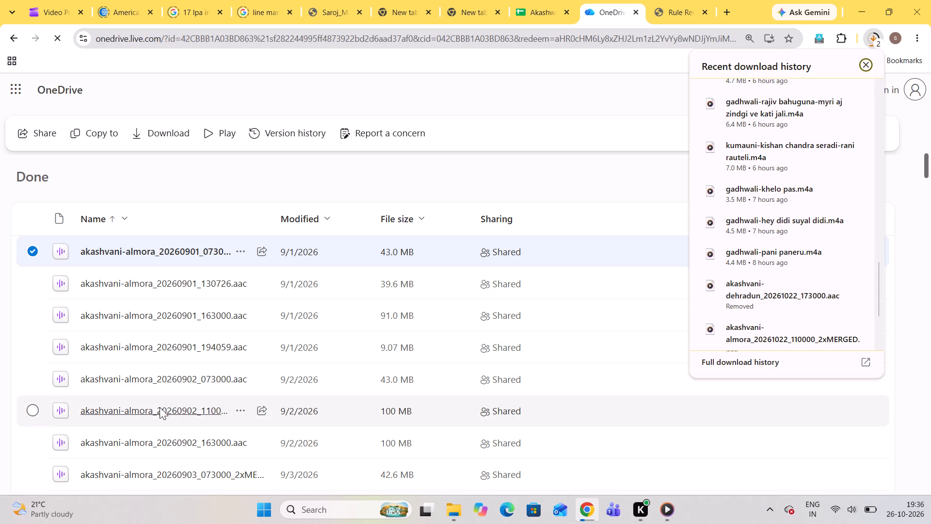
{"action": "scroll", "coordinate": [162, 402], "scroll_direction": "up", "scroll_amount": 1}
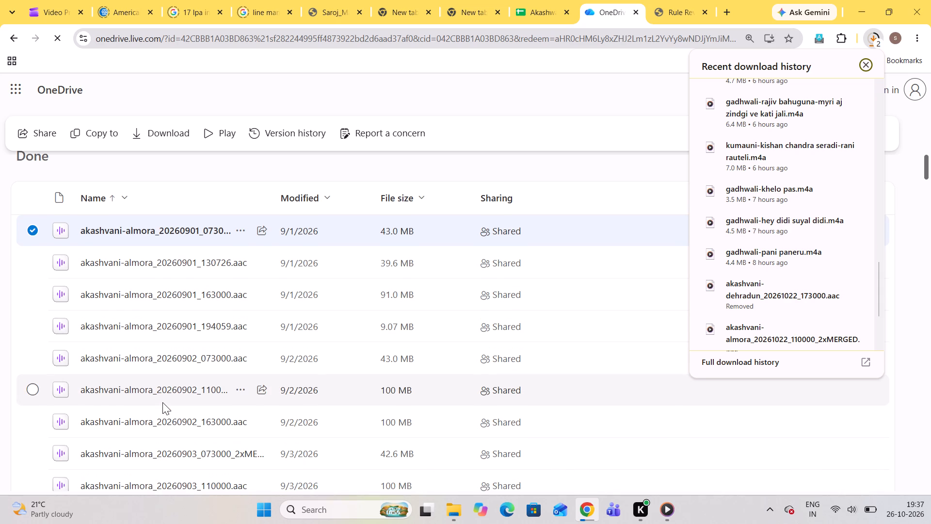
{"action": "scroll", "coordinate": [162, 402], "scroll_direction": "up", "scroll_amount": 1}
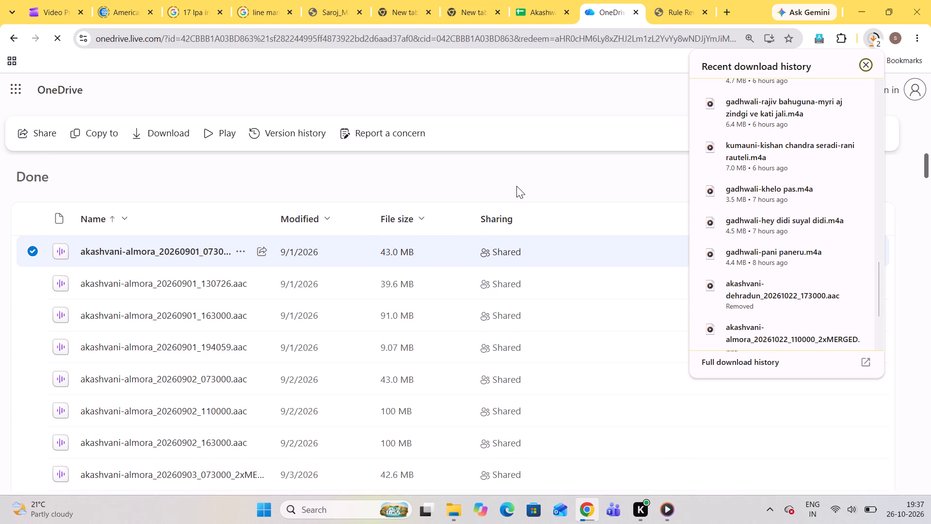
Deselect the chosen recording and sort the Done folder by modified date, newer to older.
{"action": "left_click", "coordinate": [516, 186]}
{"action": "left_click", "coordinate": [786, 127]}
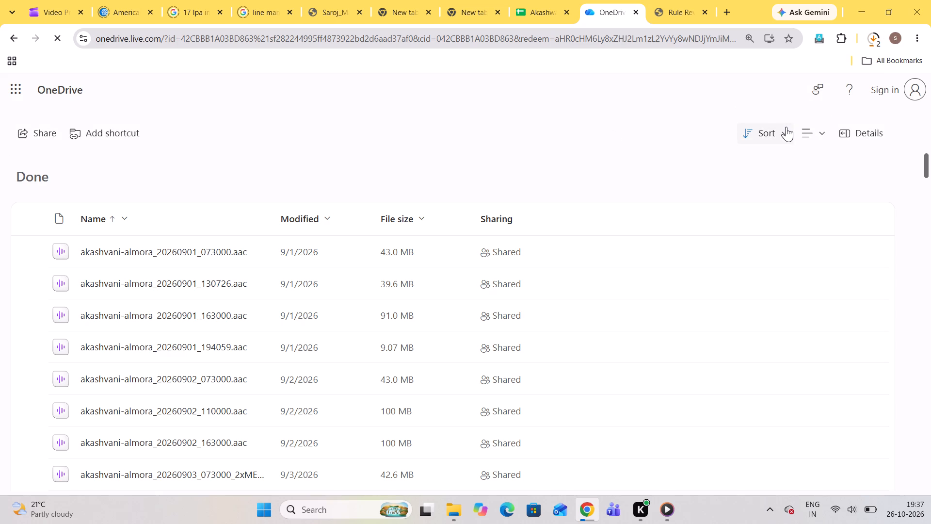
{"action": "left_click", "coordinate": [763, 181]}
{"action": "left_click", "coordinate": [343, 219]}
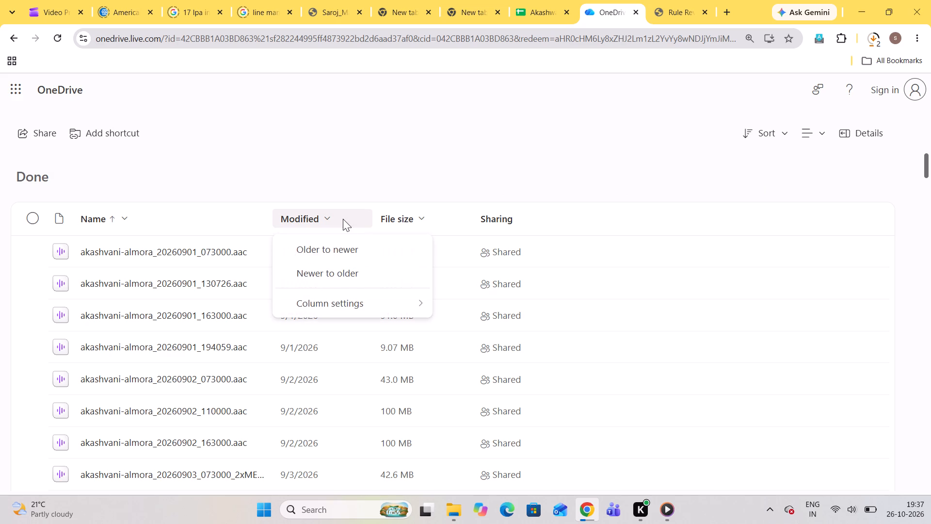
{"action": "left_click", "coordinate": [322, 268]}
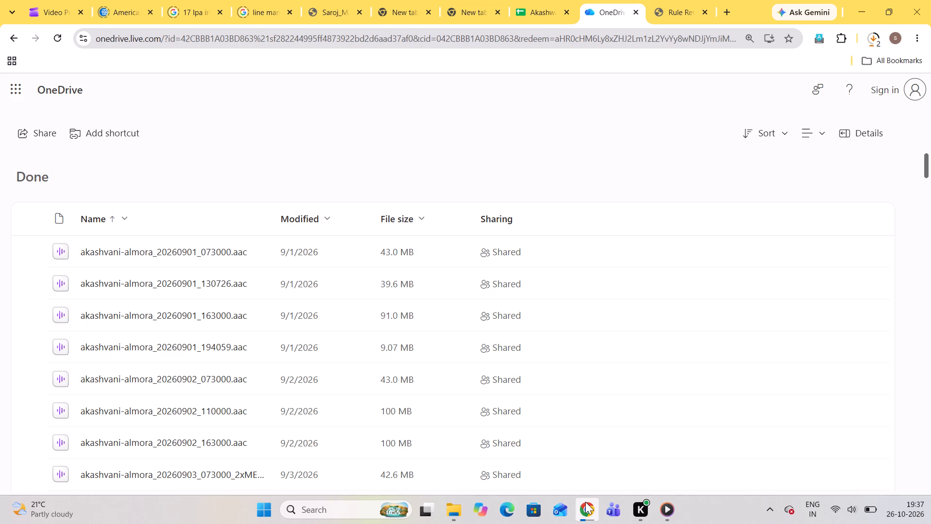
Pause the running downloads of akashvani-almora_20260901_163000.aac and akashvani-almora_20260901_130726.aac.
{"action": "left_click", "coordinate": [461, 522]}
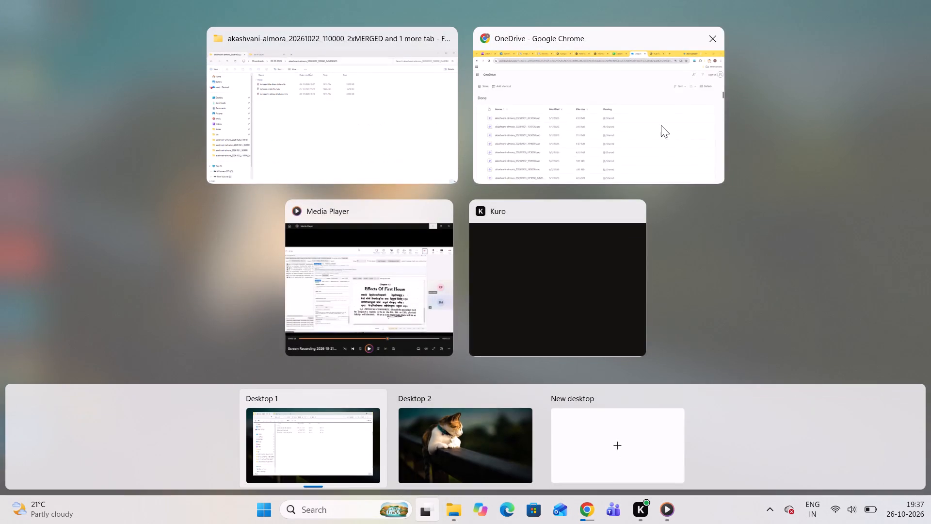
{"action": "left_click", "coordinate": [661, 125]}
{"action": "left_click", "coordinate": [875, 44]}
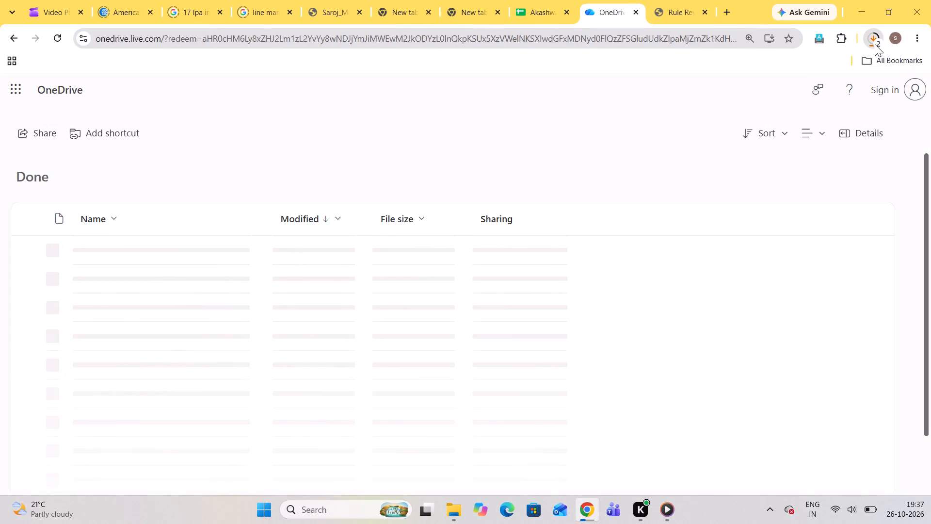
{"action": "left_click", "coordinate": [832, 140]}
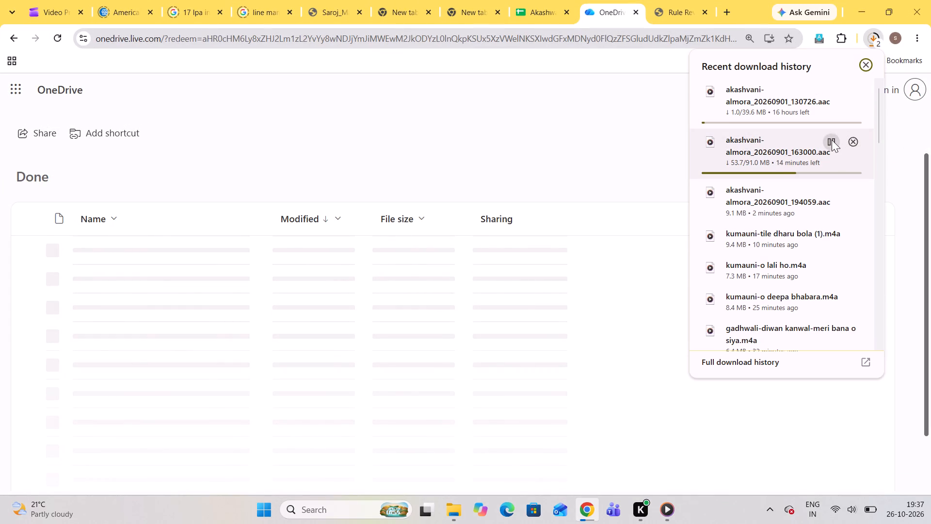
{"action": "left_click", "coordinate": [834, 91]}
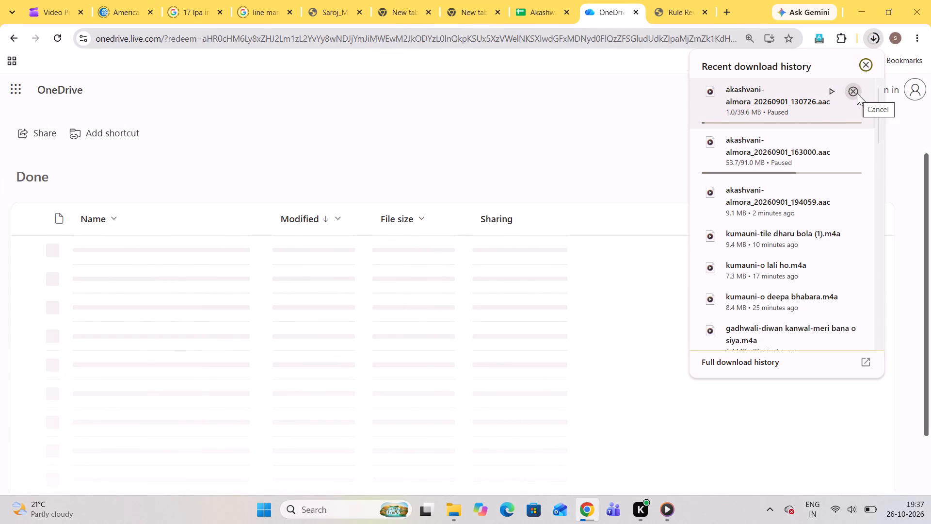
In File Explorer's Downloads folder, delete akashvani-almora_20260901_194059.aac and the two unconfirmed .crdownload files.
{"action": "left_click", "coordinate": [453, 506]}
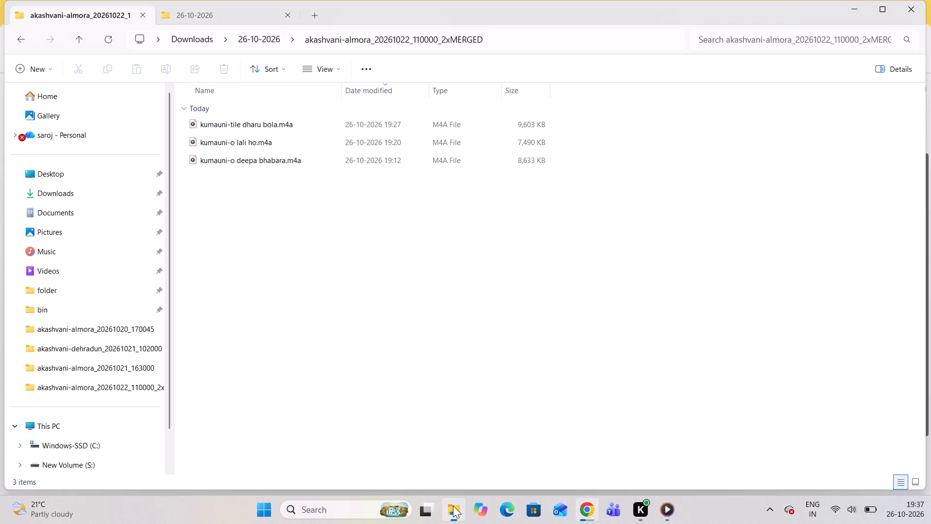
{"action": "left_click", "coordinate": [202, 38]}
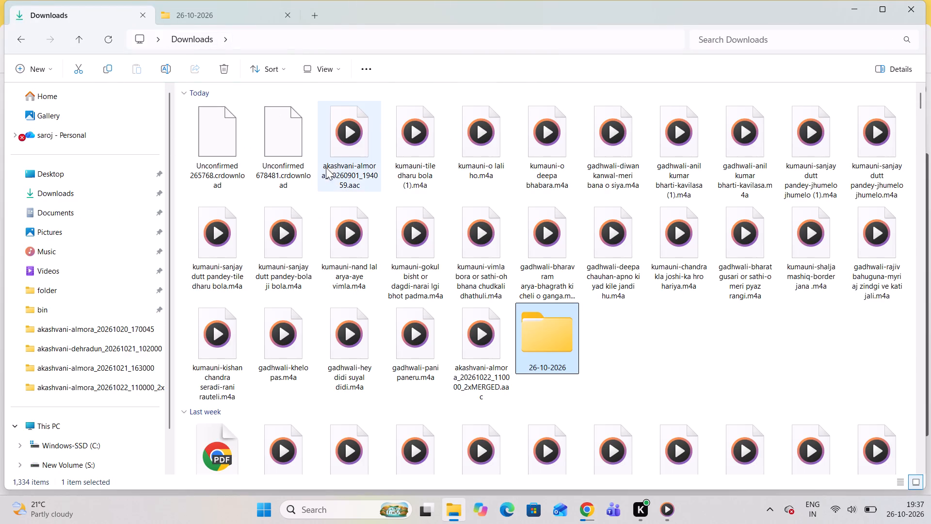
{"action": "left_click", "coordinate": [339, 162]}
{"action": "key", "text": "Delete"}
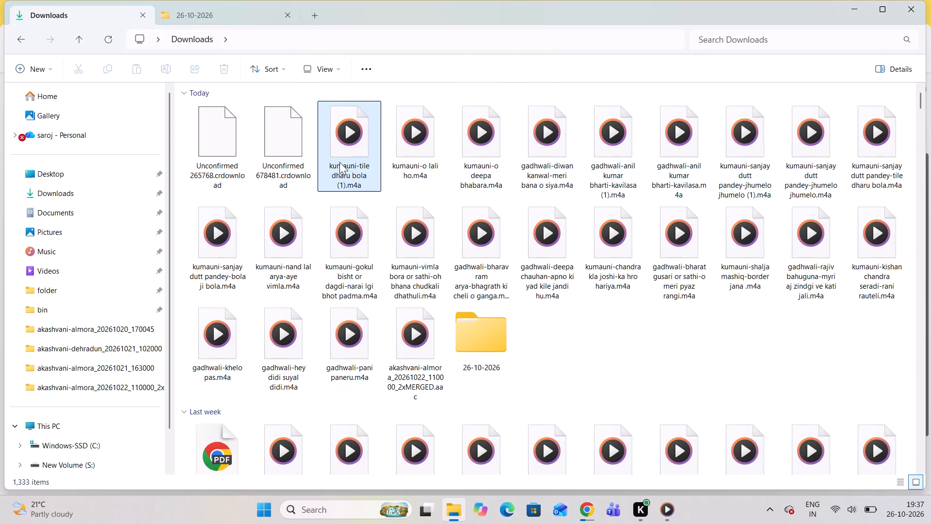
{"action": "left_click", "coordinate": [274, 148]}
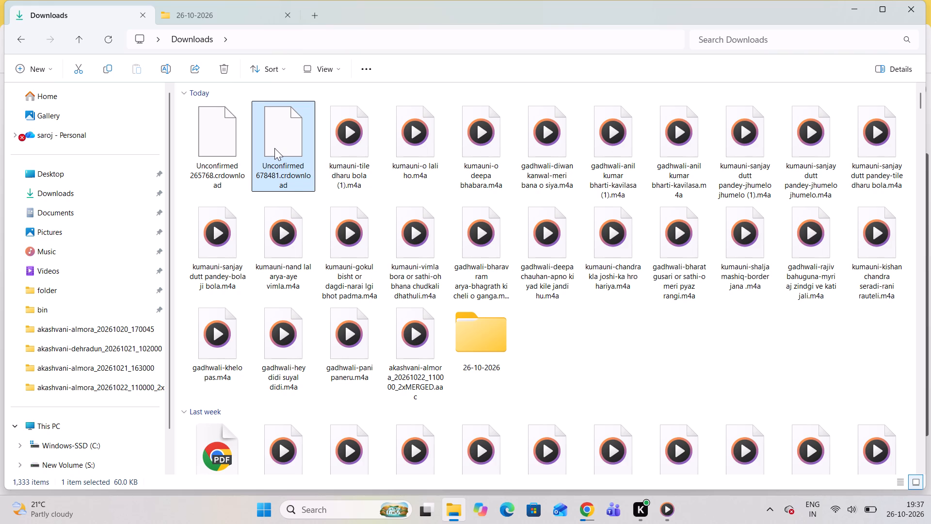
{"action": "key", "text": "Delete"}
{"action": "left_click", "coordinate": [226, 145]}
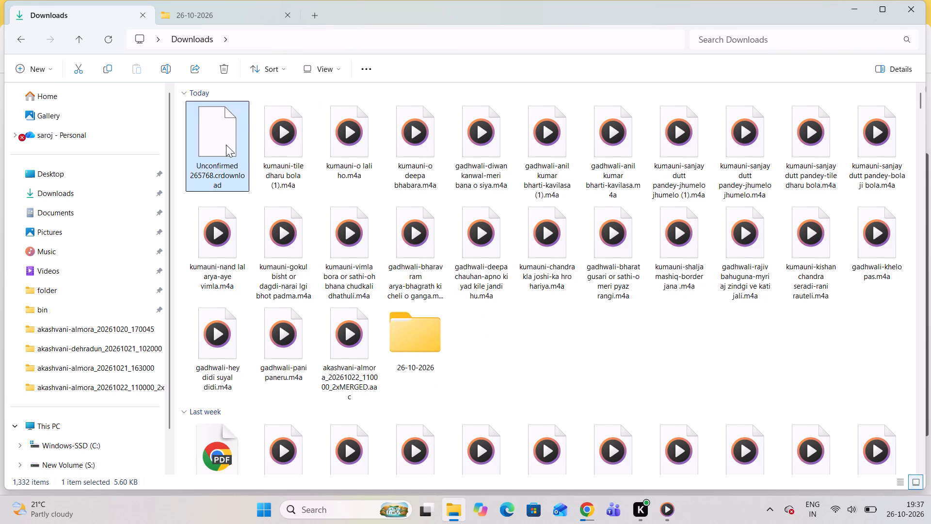
{"action": "key", "text": "Delete"}
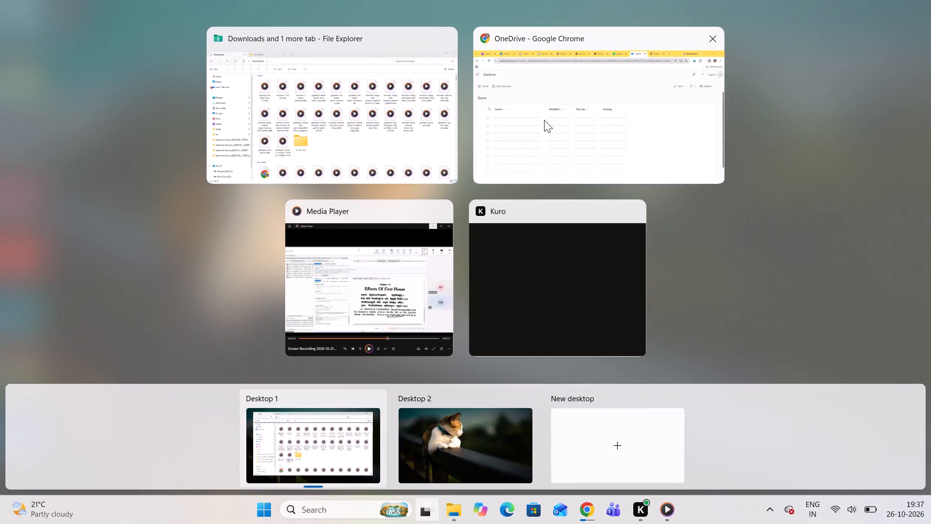
Switch back to the OneDrive Done folder and reapply the newer-to-older sort by modified date.
{"action": "left_click", "coordinate": [546, 120]}
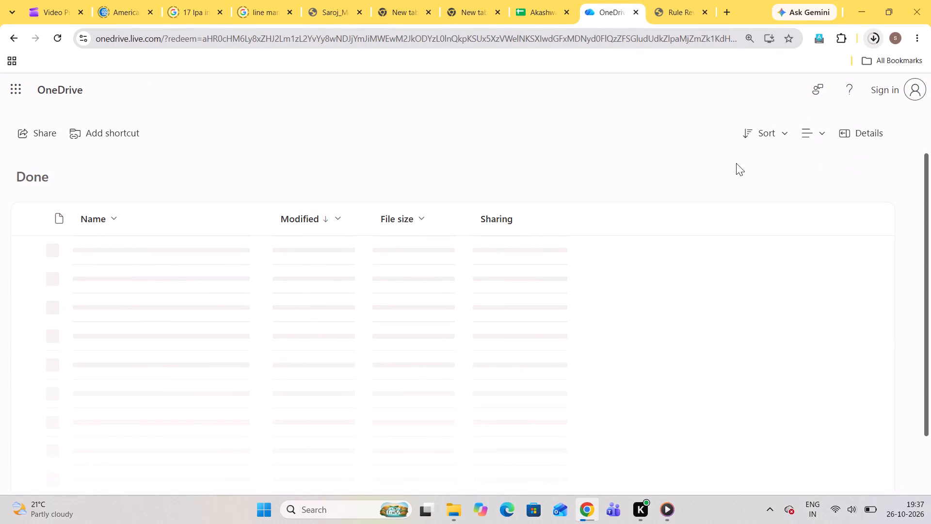
{"action": "left_click", "coordinate": [786, 127]}
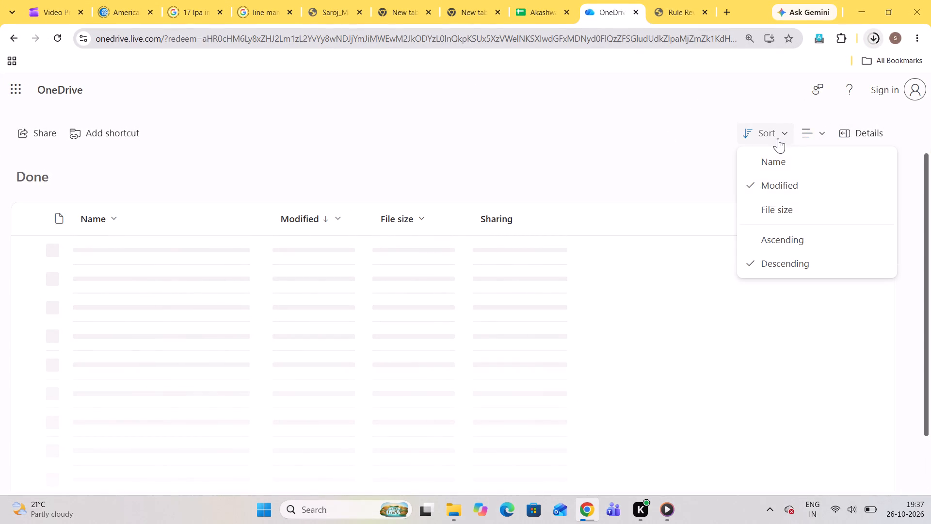
{"action": "left_click", "coordinate": [759, 186]}
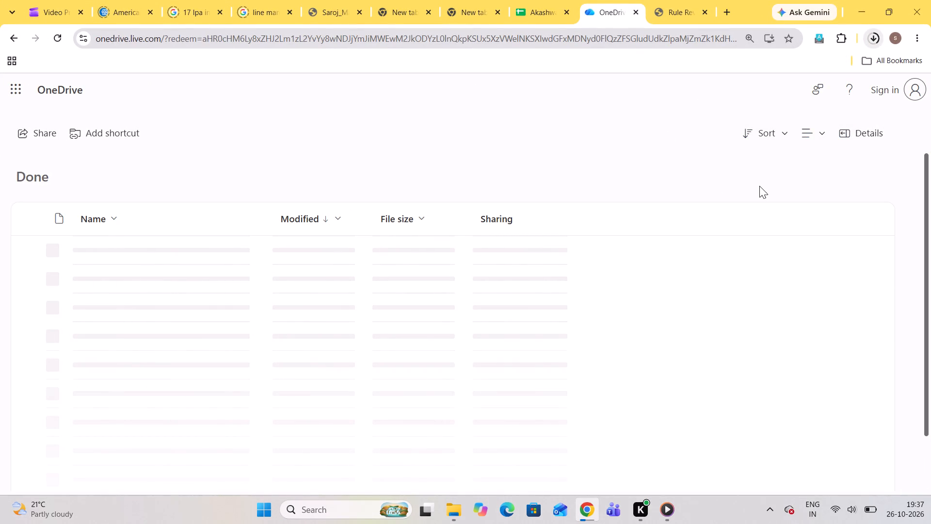
{"action": "left_click", "coordinate": [339, 216]}
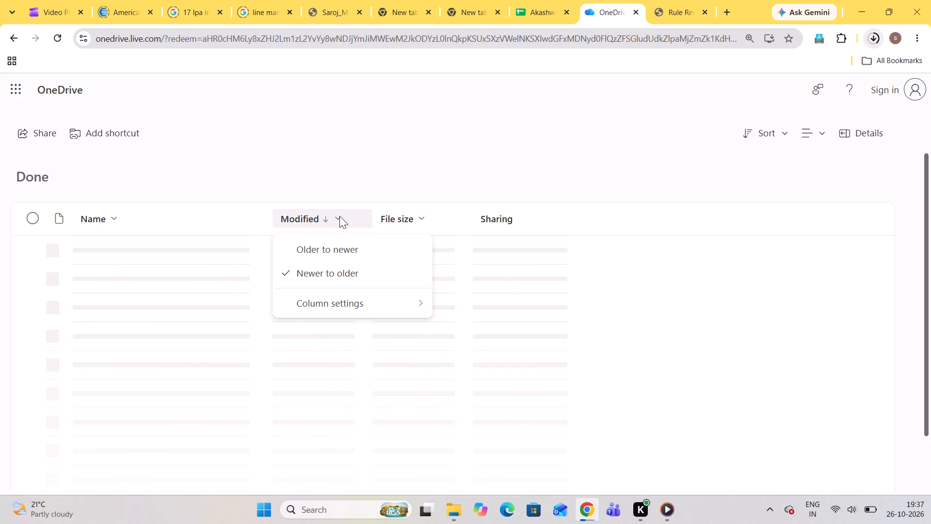
{"action": "left_click", "coordinate": [324, 270]}
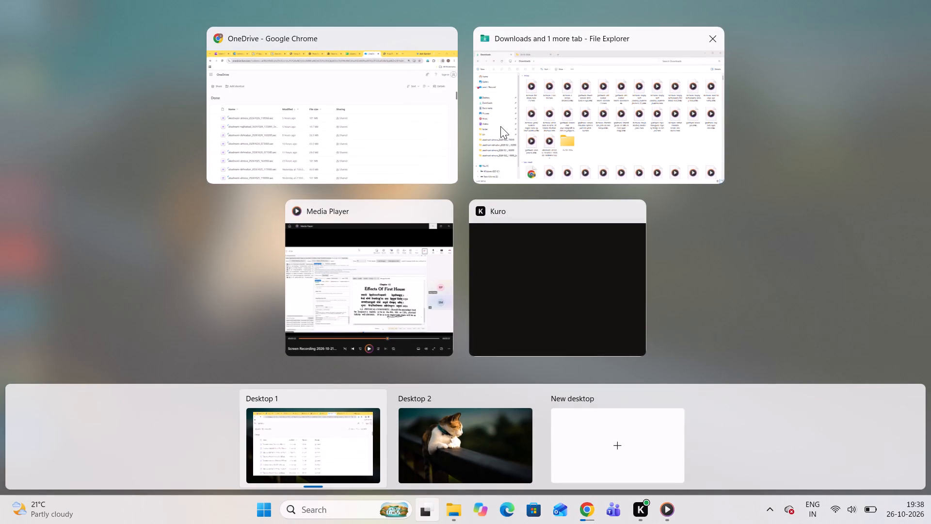
Check the local Downloads folder for the latest akashvani-almora recording, then return to OneDrive.
{"action": "left_click", "coordinate": [500, 126]}
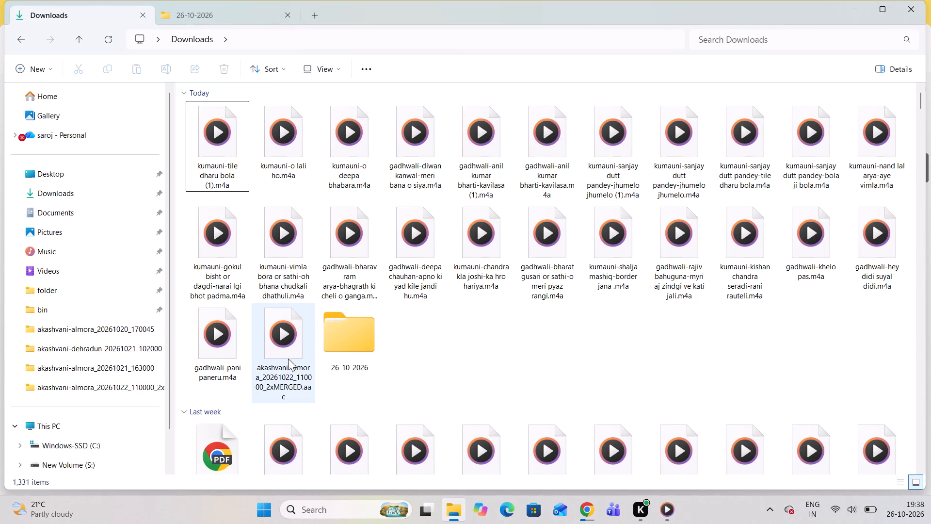
{"action": "left_click", "coordinate": [508, 154]}
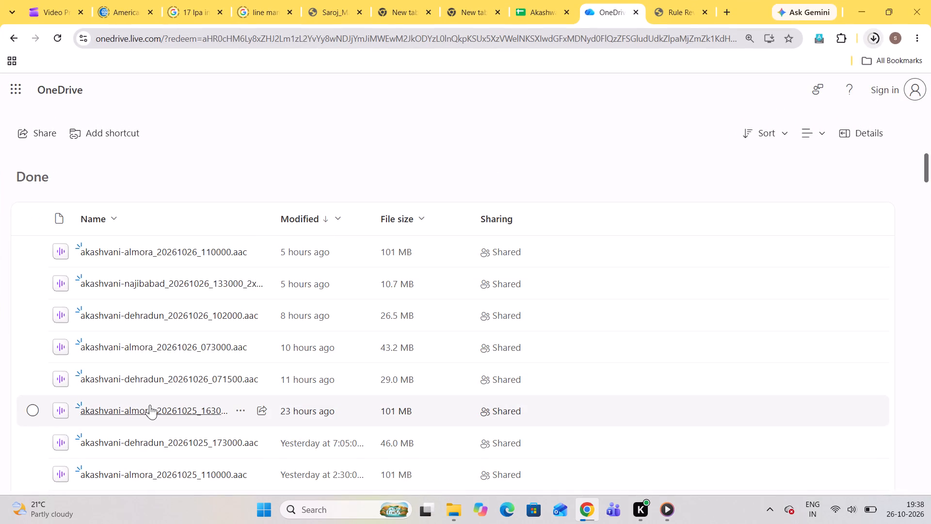
Look through the Done folder's newest-first list down to the akashvani recordings from 22 October 2026.
{"action": "scroll", "coordinate": [148, 439], "scroll_direction": "down", "scroll_amount": 1}
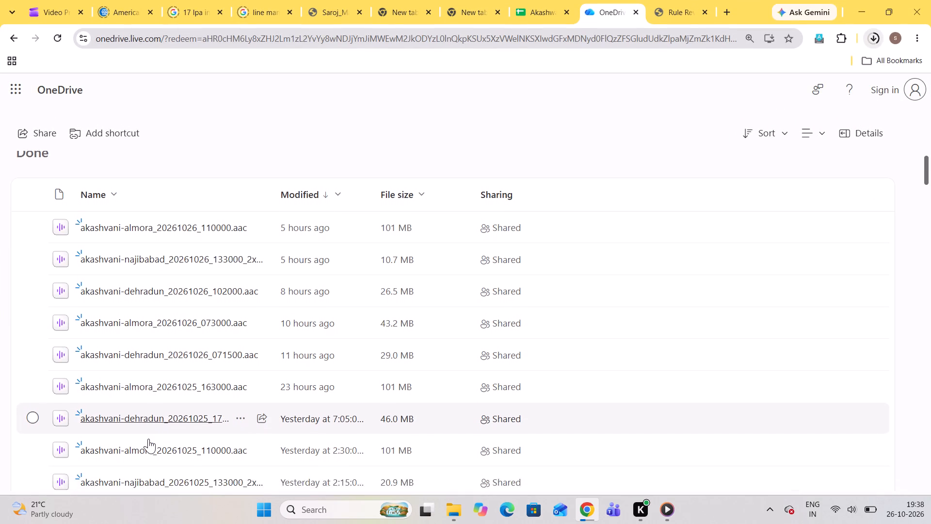
{"action": "scroll", "coordinate": [148, 439], "scroll_direction": "down", "scroll_amount": 3}
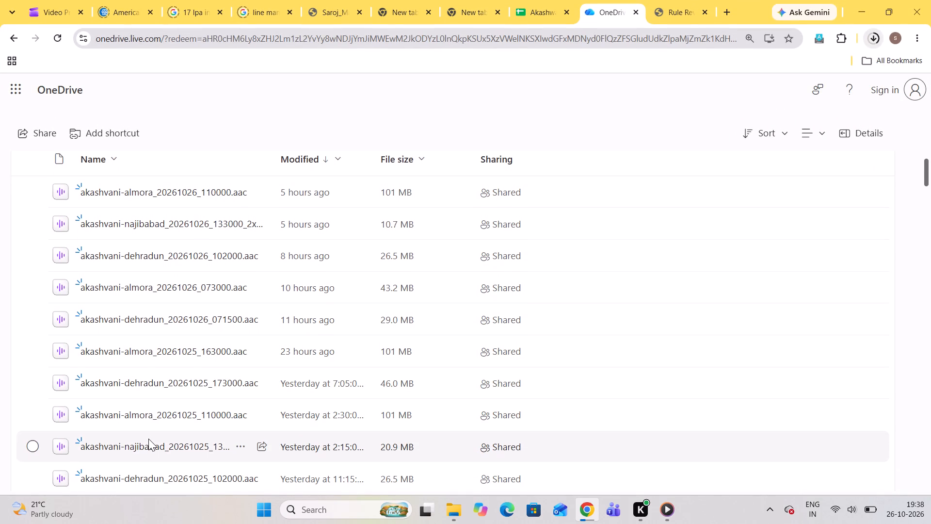
{"action": "scroll", "coordinate": [148, 439], "scroll_direction": "down", "scroll_amount": 2}
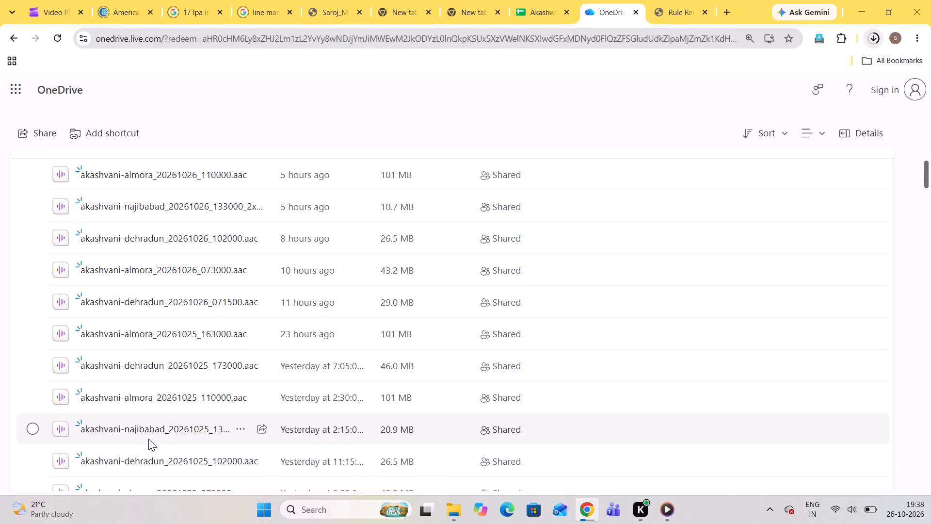
{"action": "scroll", "coordinate": [148, 439], "scroll_direction": "down", "scroll_amount": 3}
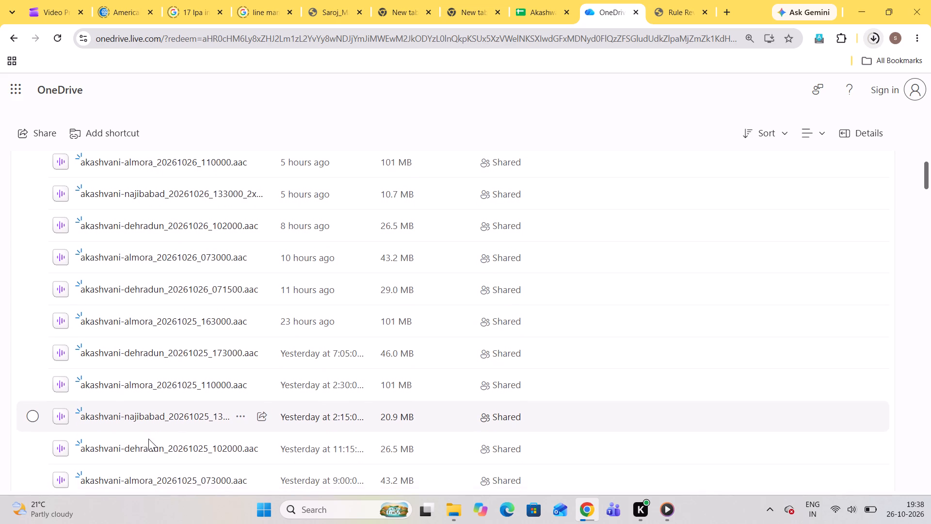
{"action": "scroll", "coordinate": [148, 439], "scroll_direction": "down", "scroll_amount": 3}
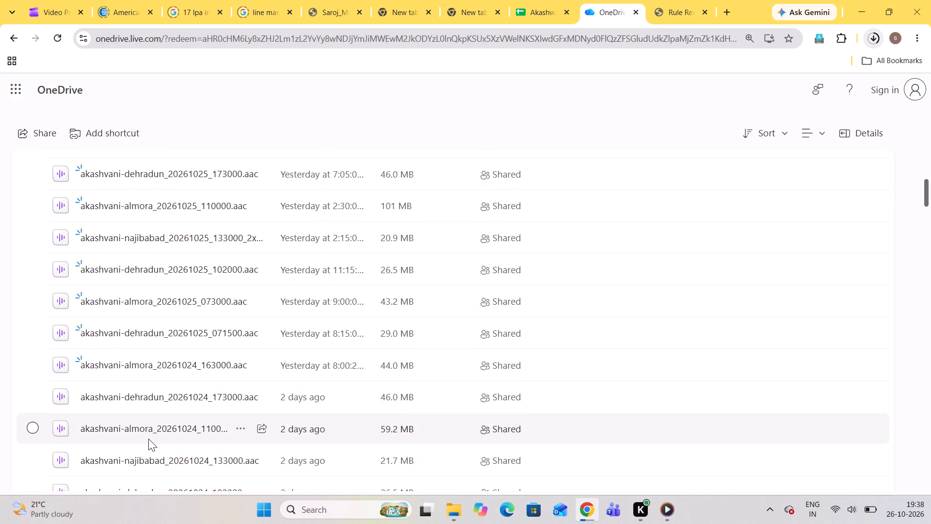
{"action": "scroll", "coordinate": [148, 439], "scroll_direction": "down", "scroll_amount": 3}
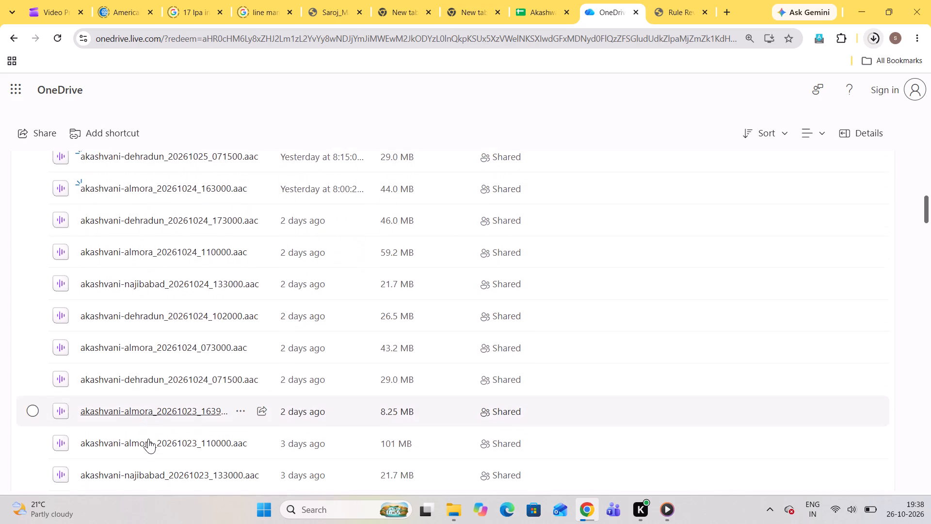
{"action": "scroll", "coordinate": [148, 439], "scroll_direction": "down", "scroll_amount": 3}
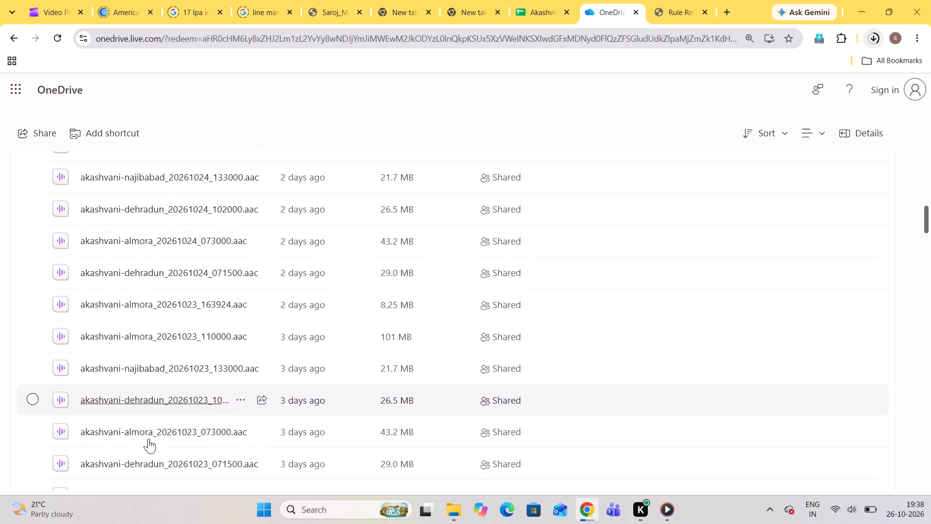
{"action": "scroll", "coordinate": [148, 439], "scroll_direction": "down", "scroll_amount": 2}
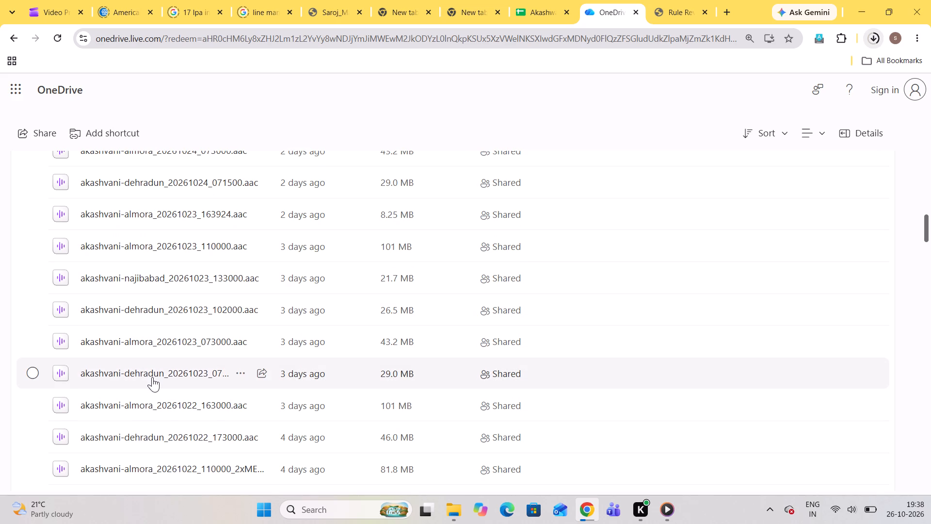
{"action": "scroll", "coordinate": [152, 377], "scroll_direction": "down", "scroll_amount": 2}
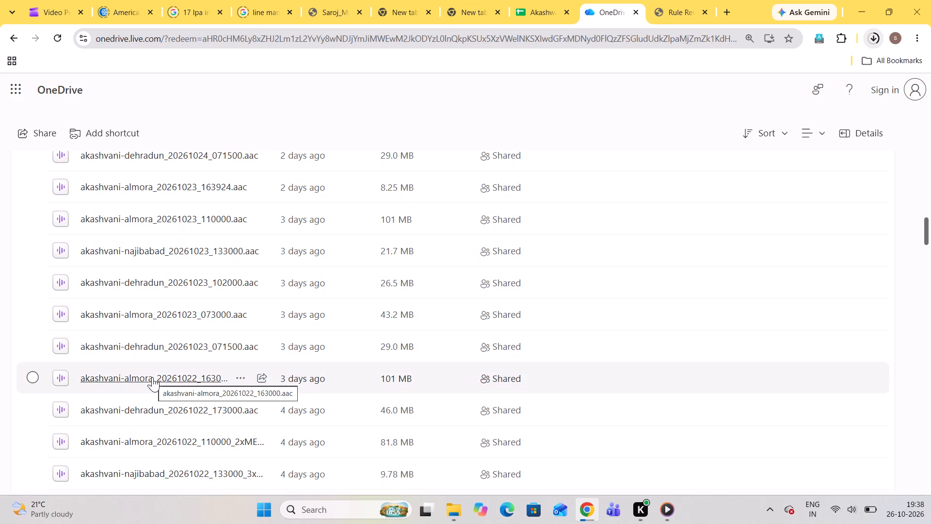
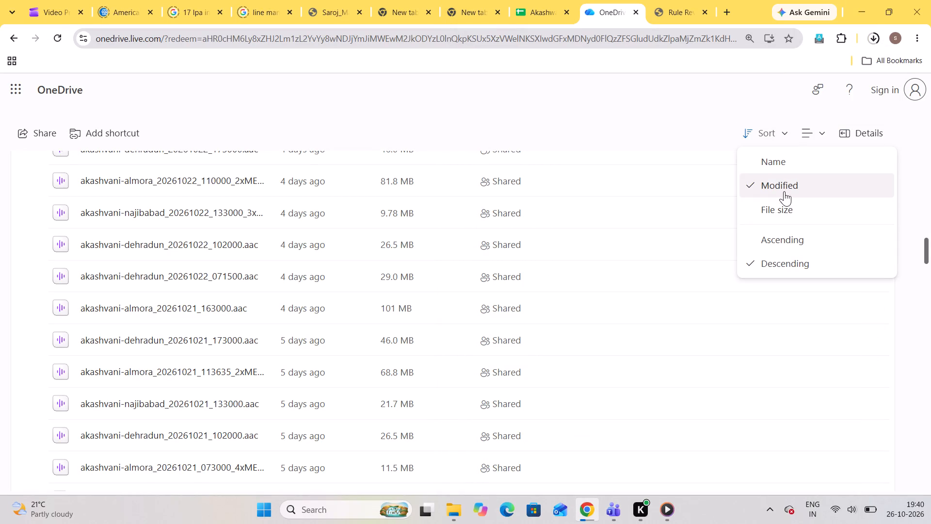
Reapply the newer-to-older modified-date sort in the Done folder and look down the list for the next akashvani recording.
{"action": "left_click", "coordinate": [784, 191]}
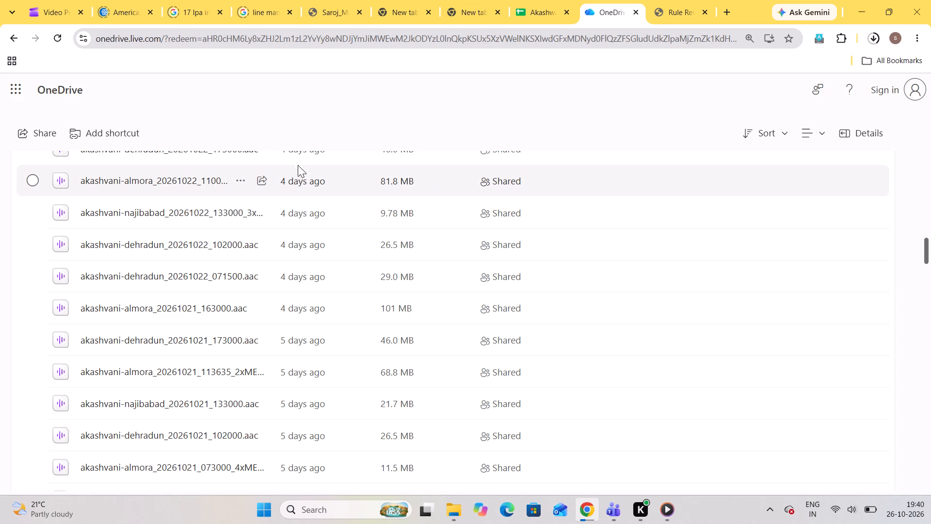
{"action": "scroll", "coordinate": [291, 180], "scroll_direction": "up", "scroll_amount": 15}
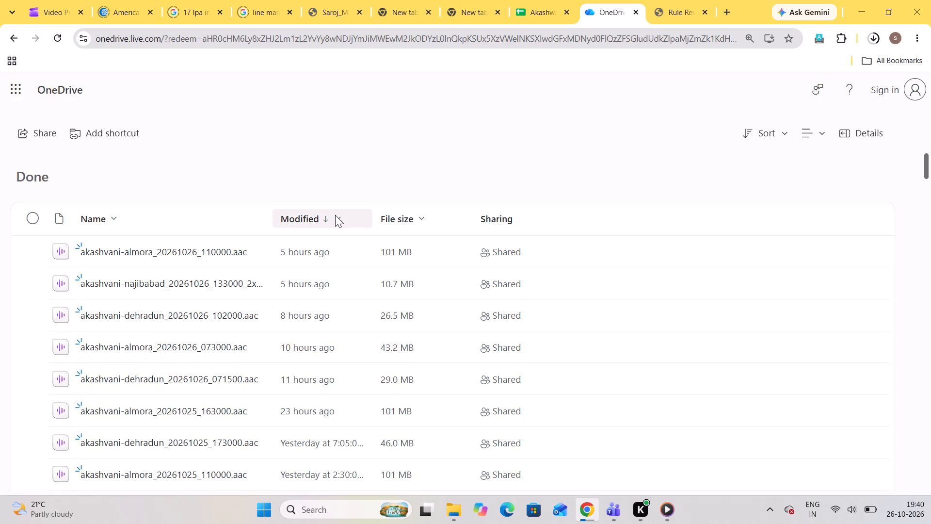
{"action": "left_click", "coordinate": [335, 215]}
{"action": "left_click", "coordinate": [336, 269]}
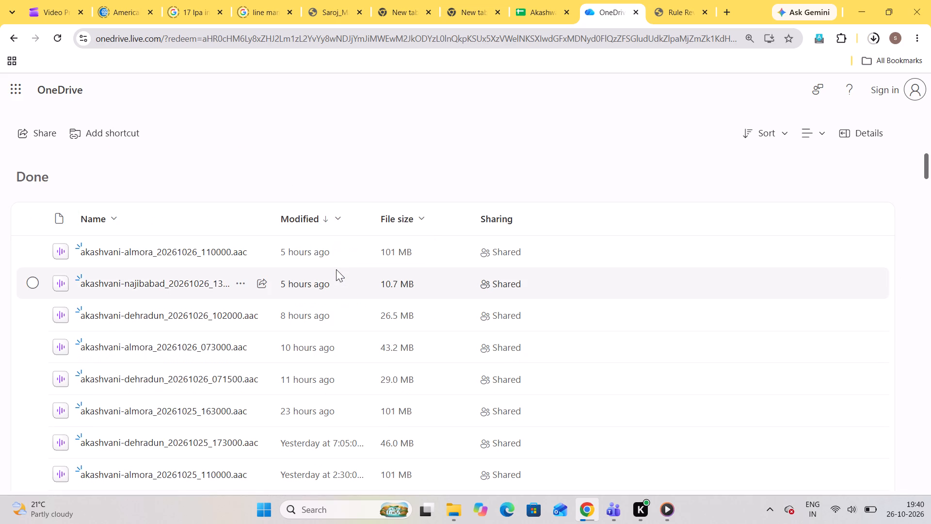
{"action": "scroll", "coordinate": [336, 269], "scroll_direction": "down", "scroll_amount": 1}
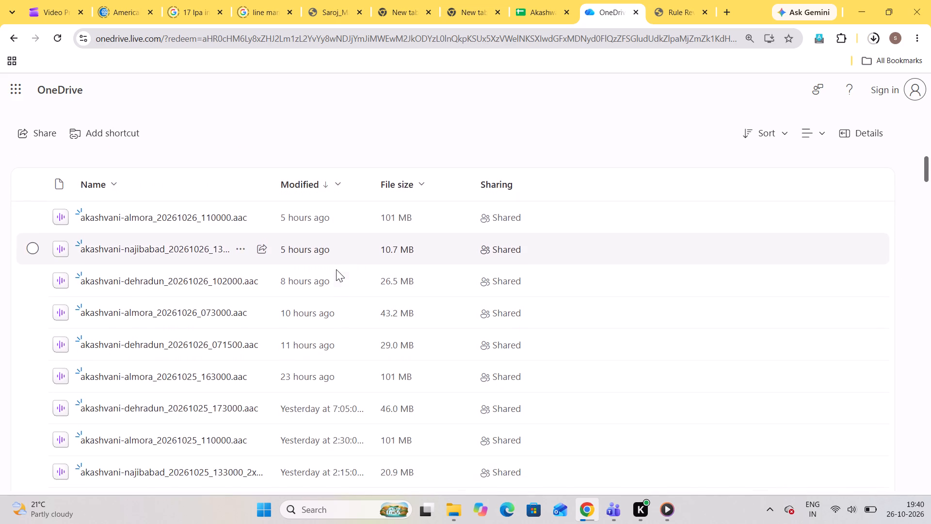
{"action": "scroll", "coordinate": [336, 269], "scroll_direction": "down", "scroll_amount": 4}
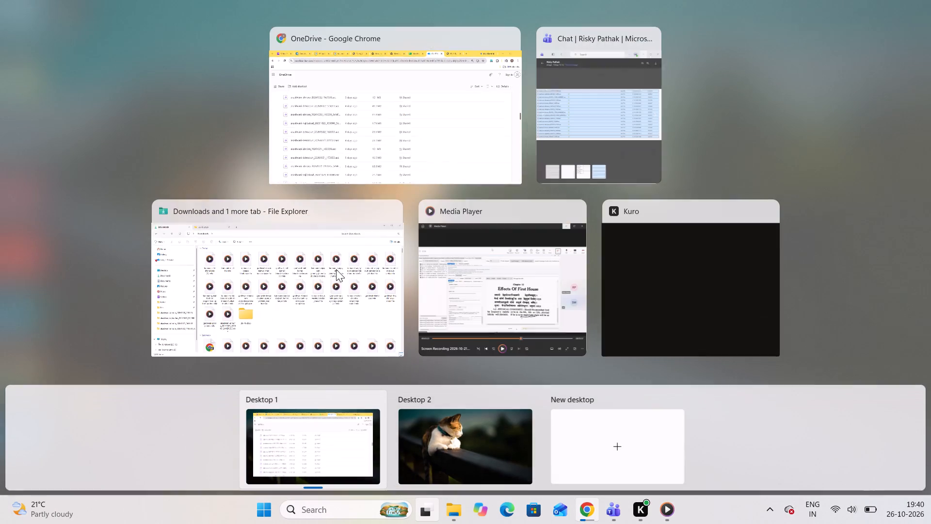
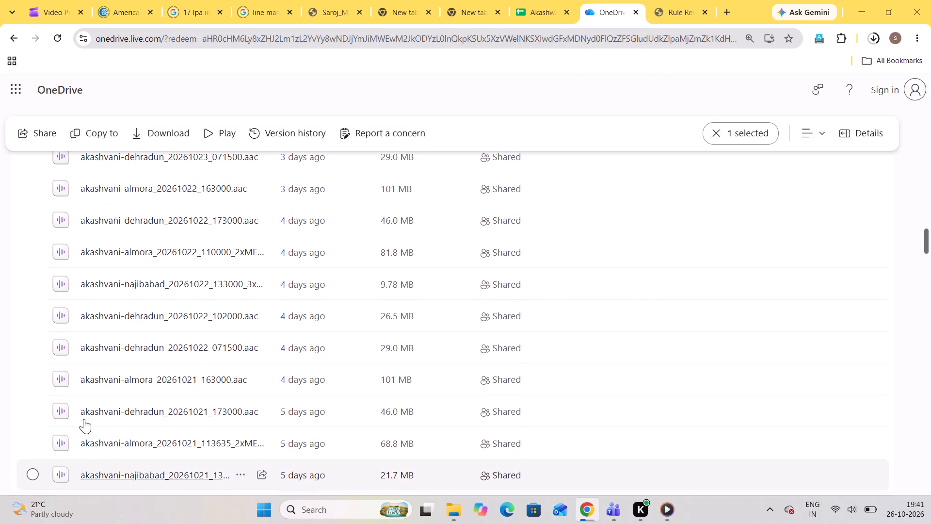
Examine the Done folder list for akashvani recordings dated 20261021 to 20261024.
{"action": "scroll", "coordinate": [84, 419], "scroll_direction": "up", "scroll_amount": 2}
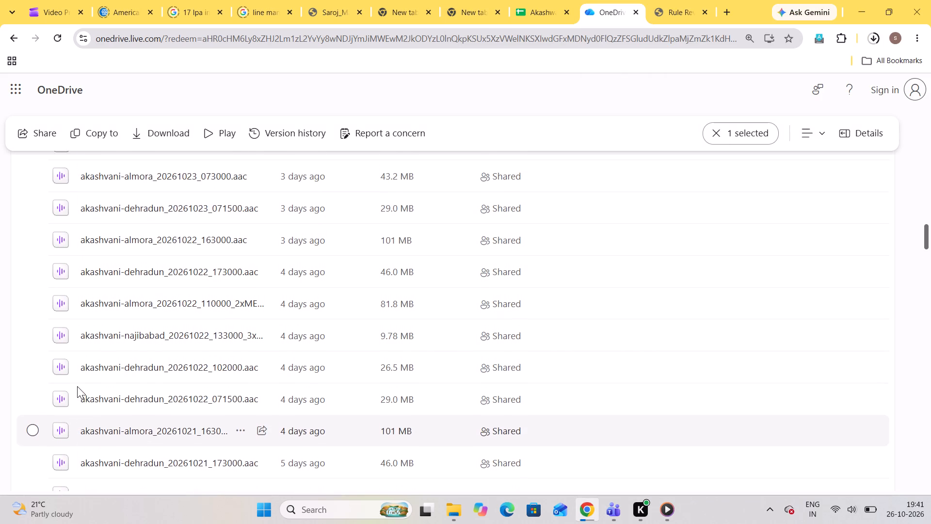
{"action": "scroll", "coordinate": [77, 386], "scroll_direction": "up", "scroll_amount": 1}
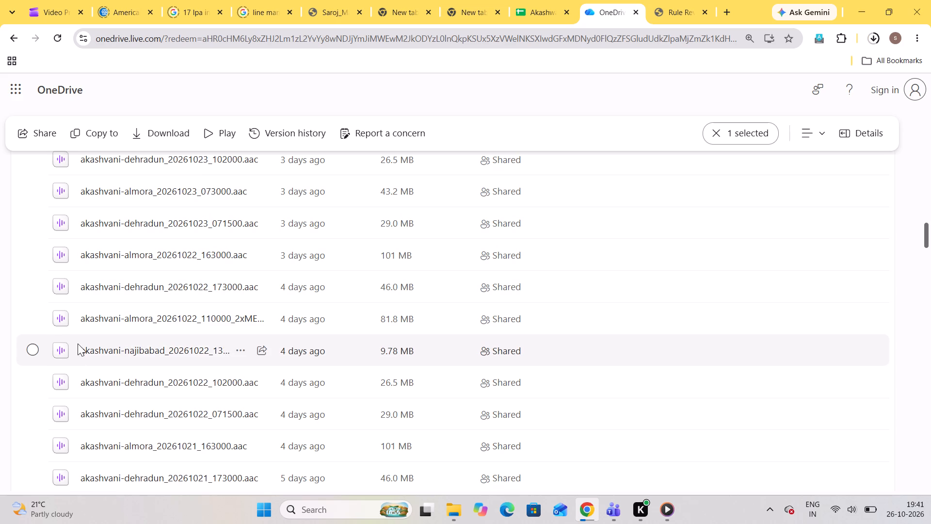
{"action": "scroll", "coordinate": [91, 252], "scroll_direction": "up", "scroll_amount": 1}
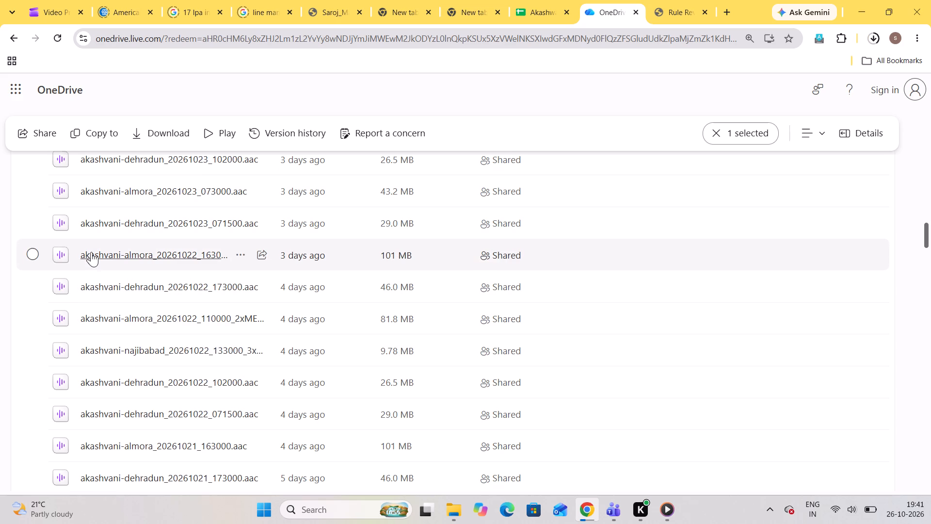
{"action": "scroll", "coordinate": [91, 252], "scroll_direction": "up", "scroll_amount": 3}
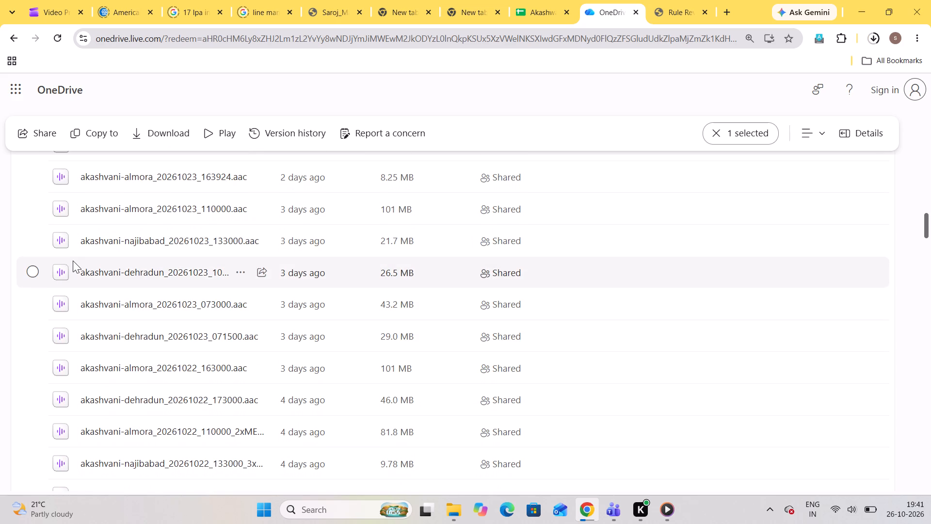
{"action": "scroll", "coordinate": [73, 261], "scroll_direction": "up", "scroll_amount": 2}
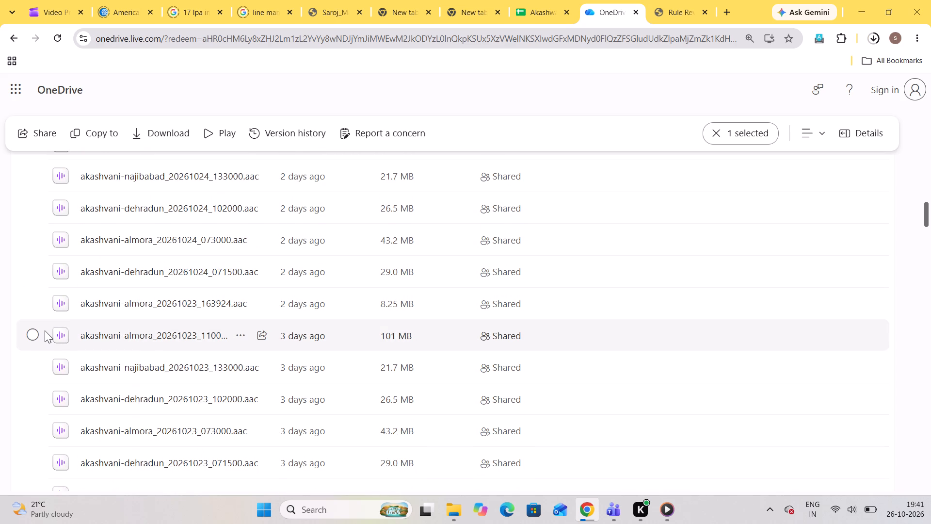
{"action": "scroll", "coordinate": [39, 382], "scroll_direction": "down", "scroll_amount": 1}
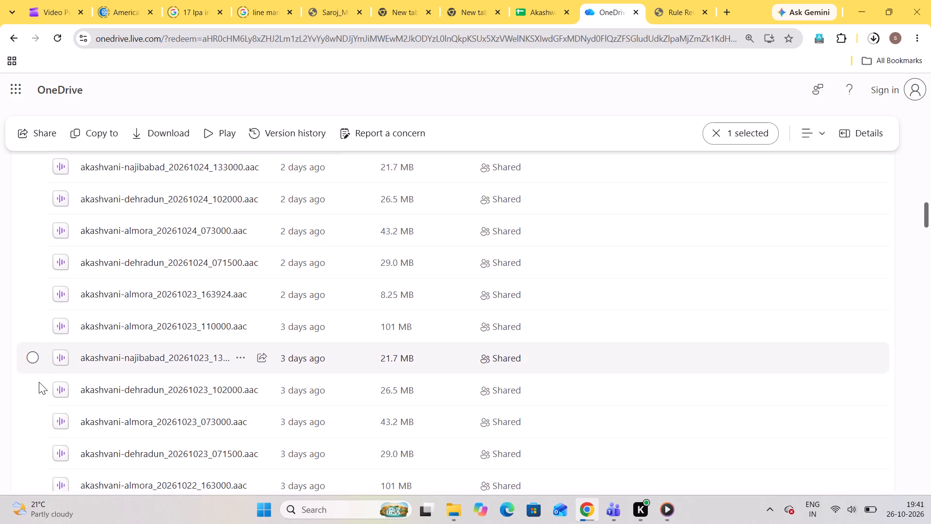
{"action": "scroll", "coordinate": [39, 382], "scroll_direction": "down", "scroll_amount": 1}
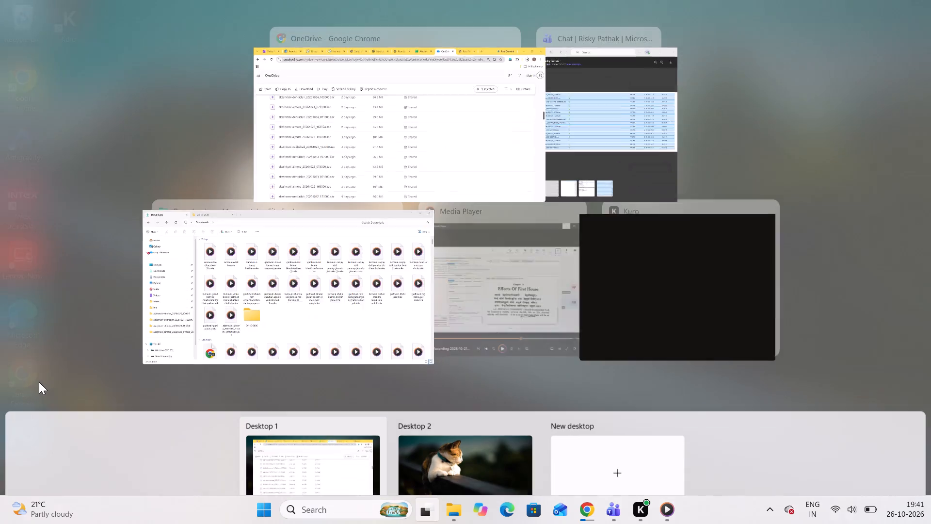
Open the 26-10-2026 folder in File Explorer's Downloads and compare its subfolders with the recordings list image in the Teams chat.
{"action": "left_click", "coordinate": [263, 330]}
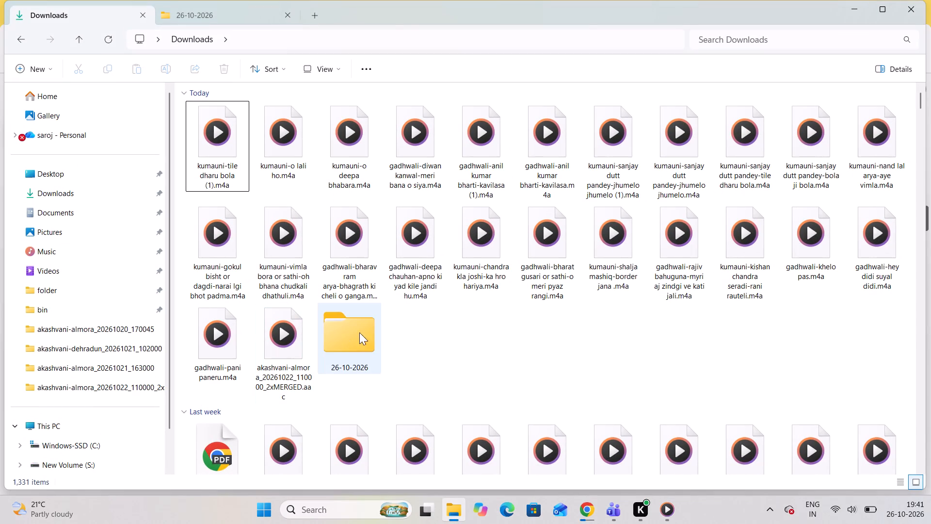
{"action": "double_click", "coordinate": [362, 333]}
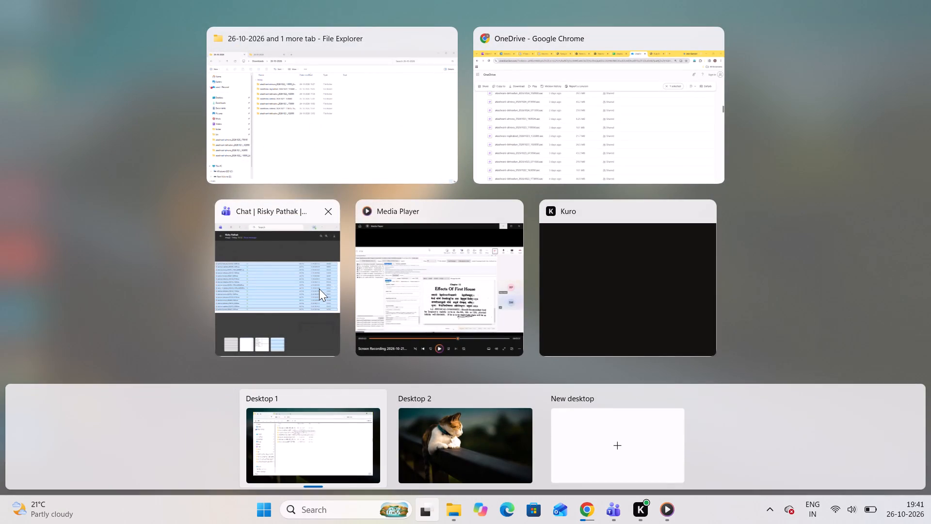
{"action": "left_click", "coordinate": [319, 289]}
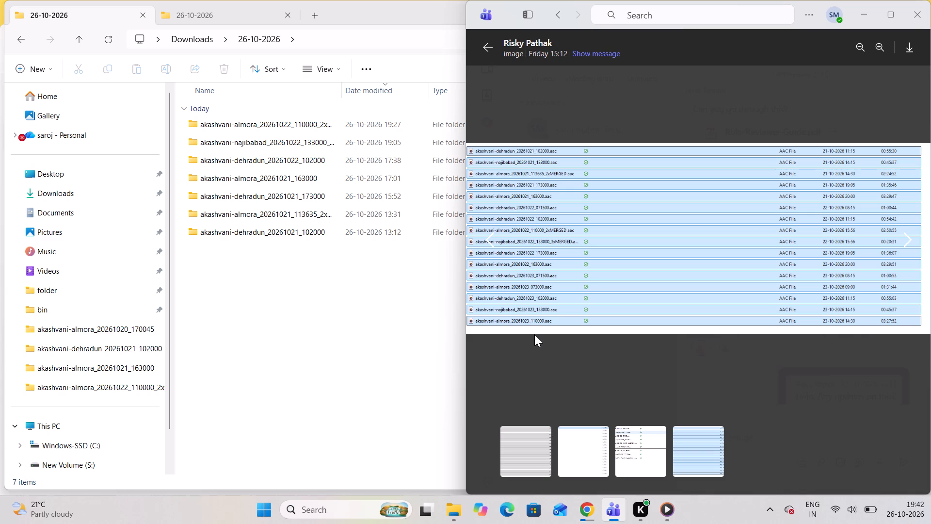
{"action": "left_click", "coordinate": [441, 140]}
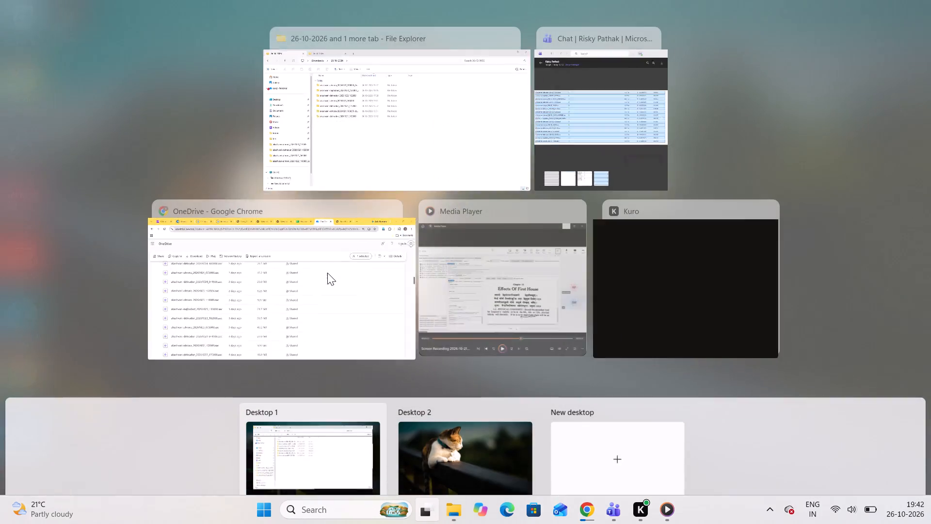
Switch to OneDrive in Chrome and add the 20261021 recordings from akashvani-najibabad 133000 up to akashvani-almora 163000 to the selection.
{"action": "left_click", "coordinate": [267, 305]}
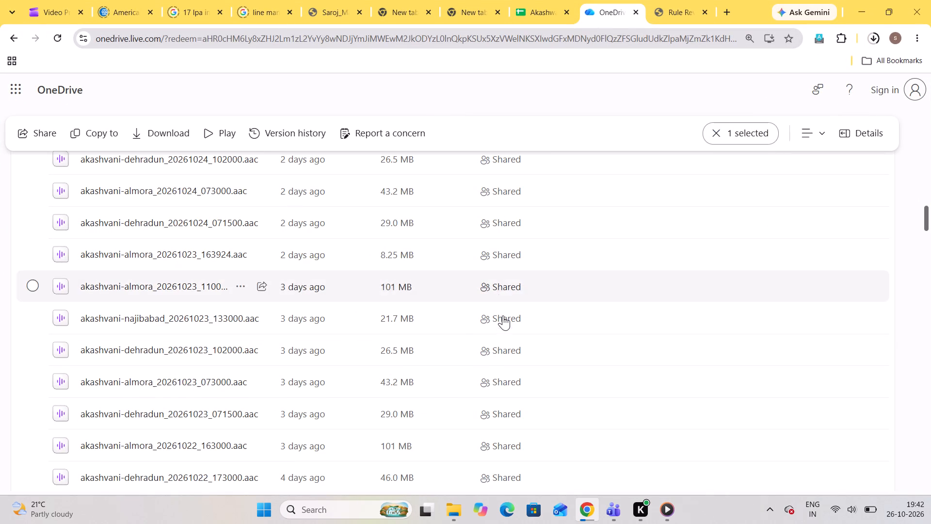
{"action": "scroll", "coordinate": [502, 320], "scroll_direction": "down", "scroll_amount": 4}
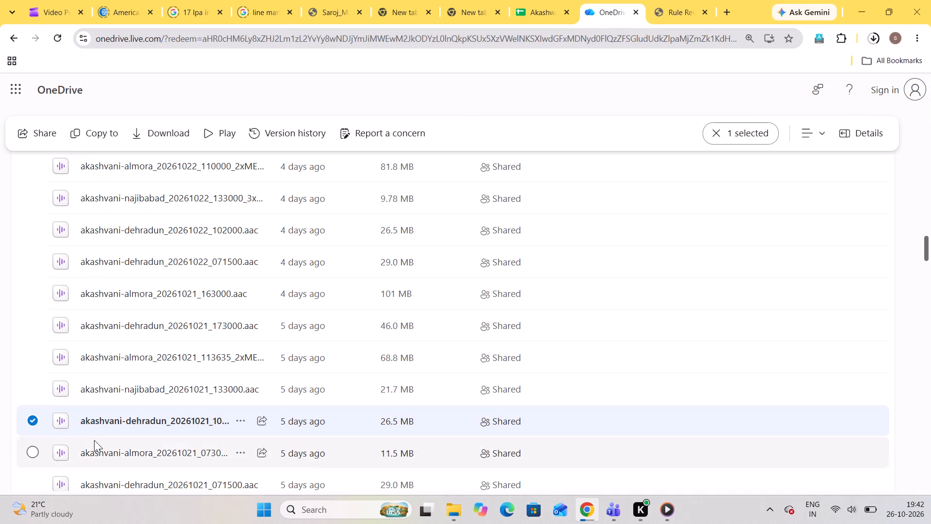
{"action": "left_click", "coordinate": [32, 384]}
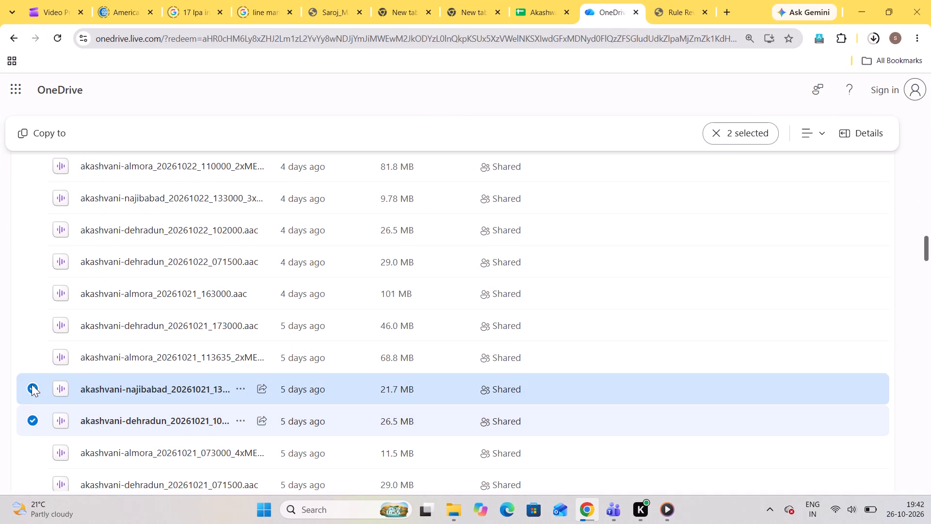
{"action": "left_click", "coordinate": [33, 359]}
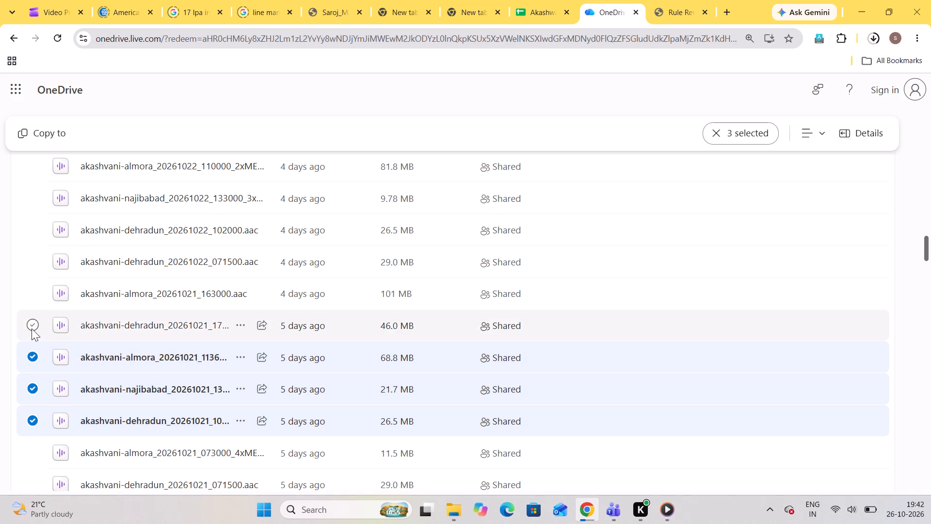
{"action": "left_click", "coordinate": [32, 328]}
{"action": "scroll", "coordinate": [32, 328], "scroll_direction": "up", "scroll_amount": 3}
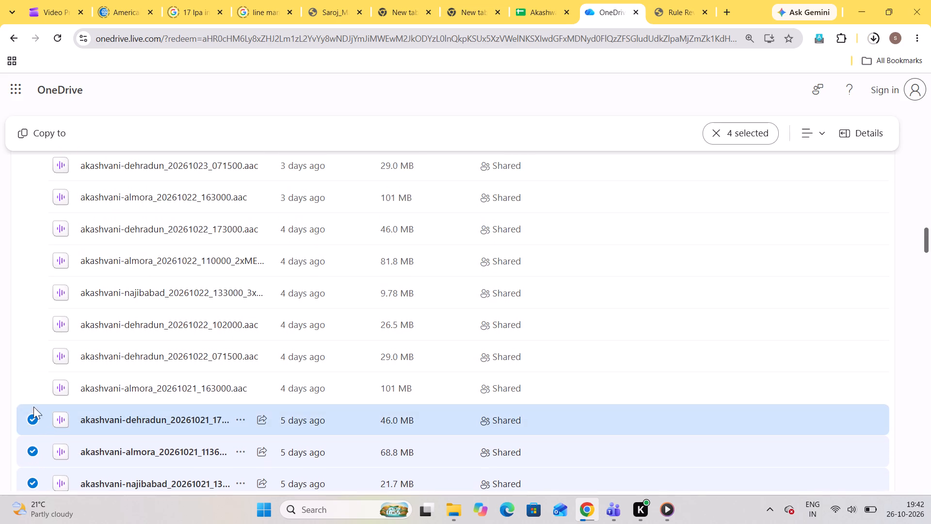
{"action": "left_click", "coordinate": [31, 386]}
Add all the 20261022 recordings, from akashvani-dehradun 071500 up to akashvani-almora 163000, to the selection.
{"action": "left_click", "coordinate": [31, 361]}
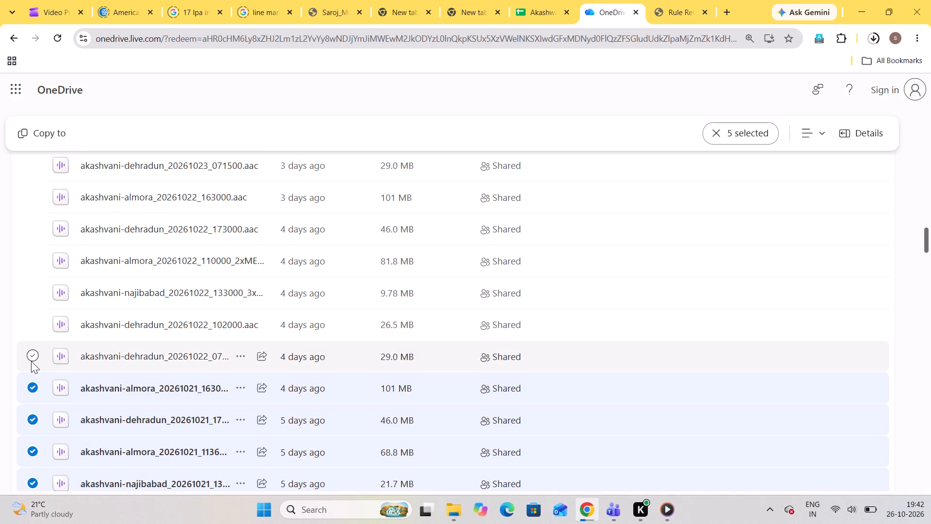
{"action": "scroll", "coordinate": [31, 361], "scroll_direction": "up", "scroll_amount": 1}
{"action": "left_click", "coordinate": [32, 356]}
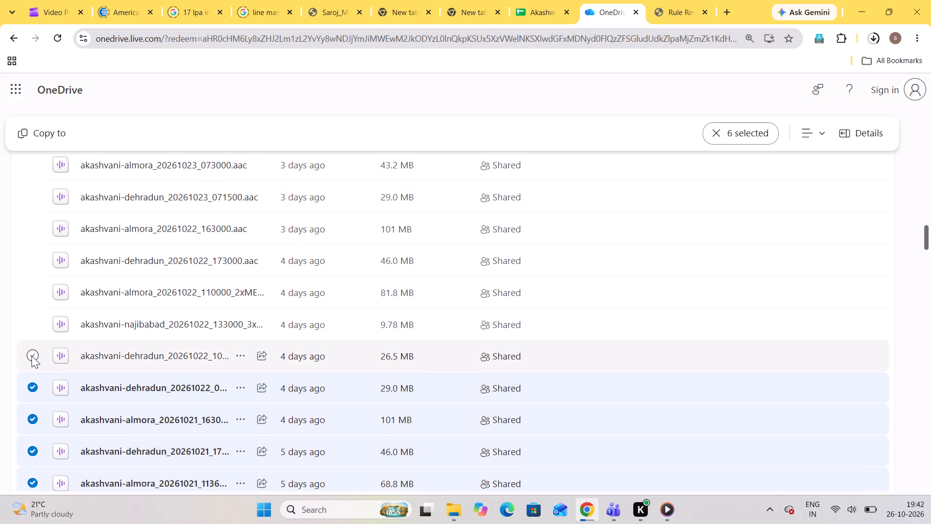
{"action": "left_click", "coordinate": [36, 326]}
{"action": "scroll", "coordinate": [36, 326], "scroll_direction": "up", "scroll_amount": 1}
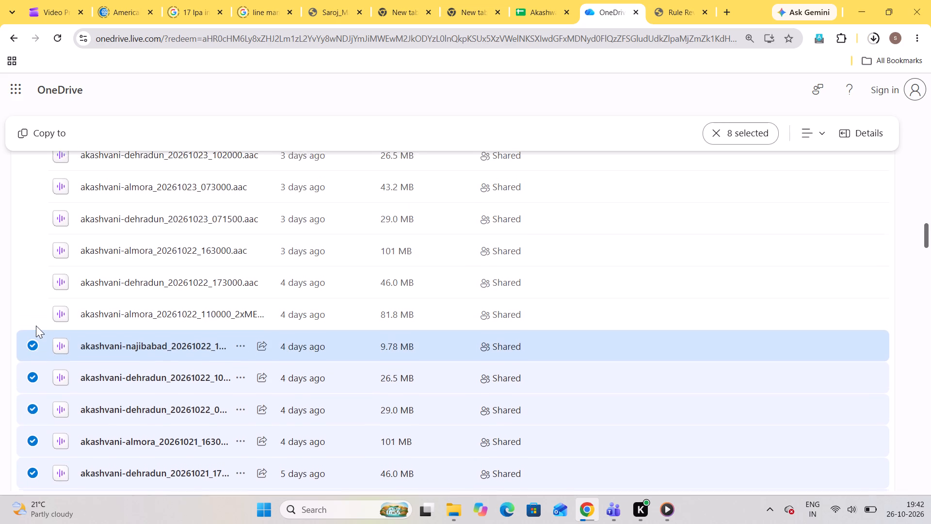
{"action": "scroll", "coordinate": [36, 326], "scroll_direction": "up", "scroll_amount": 1}
{"action": "left_click", "coordinate": [36, 335]}
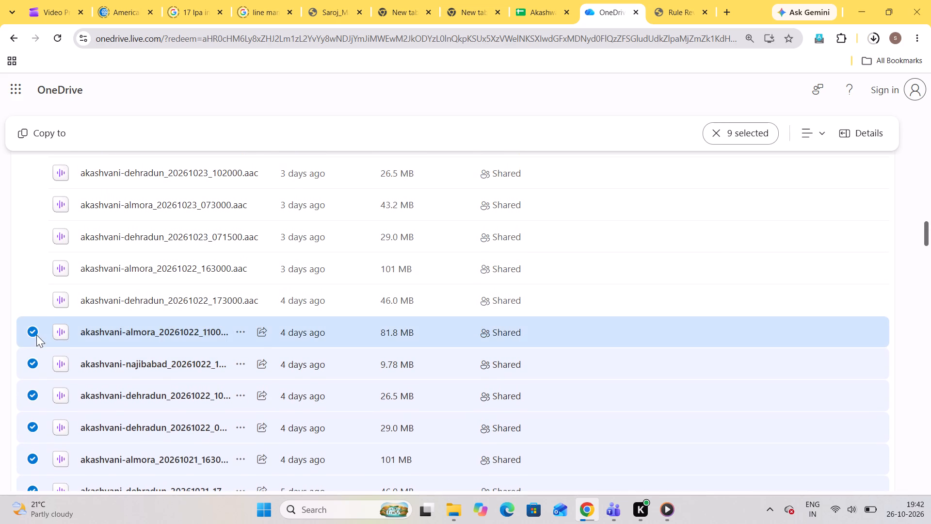
{"action": "scroll", "coordinate": [36, 335], "scroll_direction": "up", "scroll_amount": 1}
{"action": "left_click", "coordinate": [36, 335]}
{"action": "scroll", "coordinate": [36, 335], "scroll_direction": "up", "scroll_amount": 1}
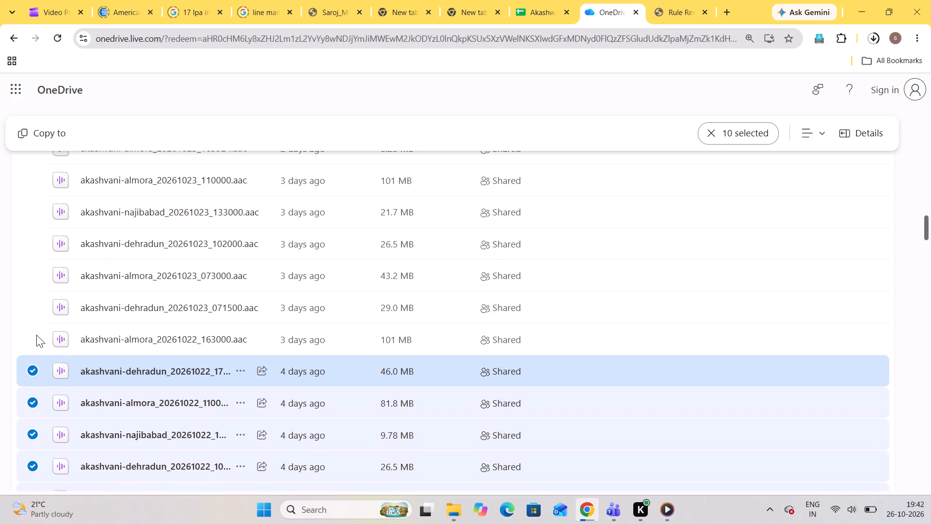
{"action": "left_click", "coordinate": [36, 335]}
Add all the 20261023 recordings, from akashvani-dehradun 071500 up to akashvani-almora 163924, to the selection, leaving out the 20261024 files, and review it.
{"action": "left_click", "coordinate": [36, 311]}
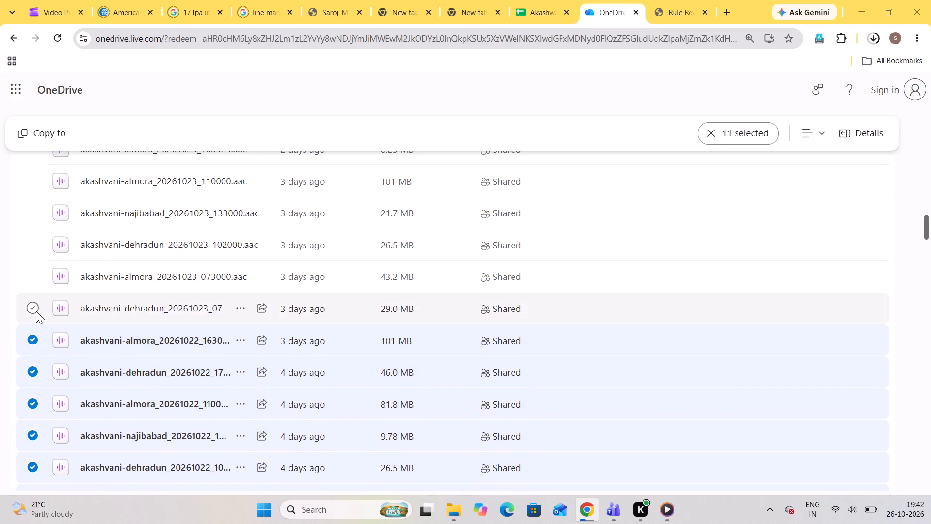
{"action": "scroll", "coordinate": [36, 311], "scroll_direction": "up", "scroll_amount": 1}
{"action": "left_click", "coordinate": [34, 314]}
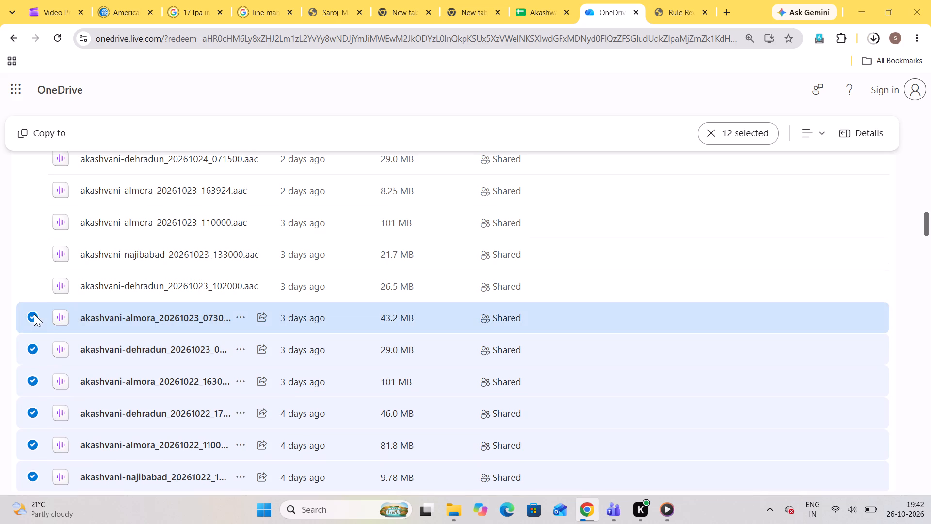
{"action": "left_click", "coordinate": [34, 282]}
{"action": "scroll", "coordinate": [34, 282], "scroll_direction": "up", "scroll_amount": 1}
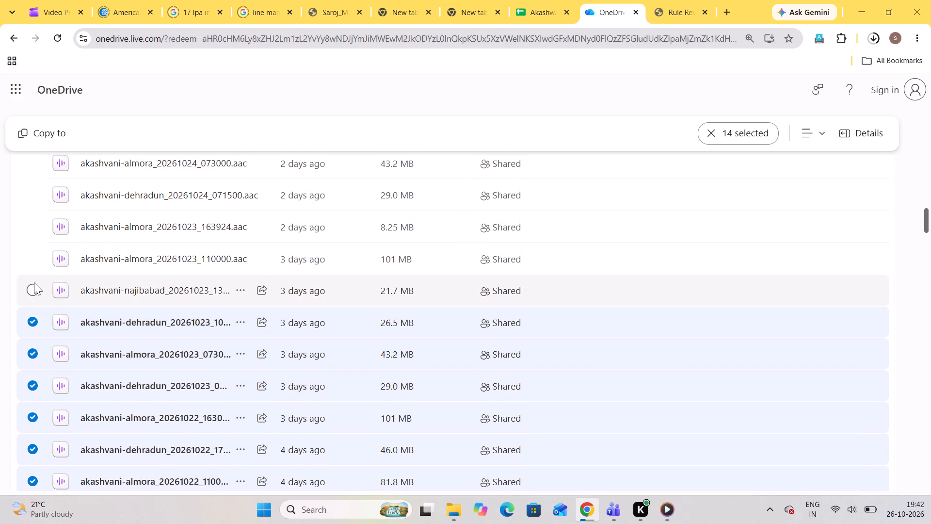
{"action": "left_click", "coordinate": [34, 287]}
{"action": "scroll", "coordinate": [34, 287], "scroll_direction": "up", "scroll_amount": 1}
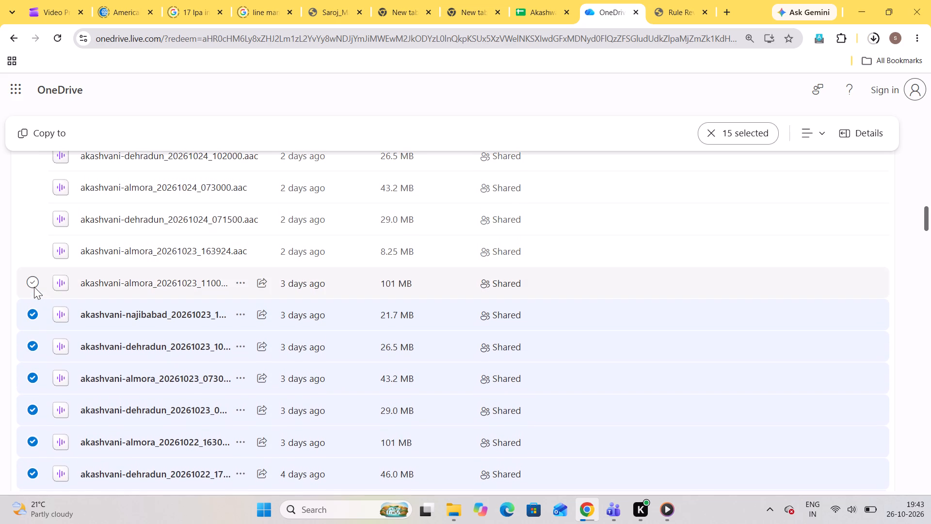
{"action": "left_click", "coordinate": [34, 287]}
{"action": "scroll", "coordinate": [34, 287], "scroll_direction": "up", "scroll_amount": 1}
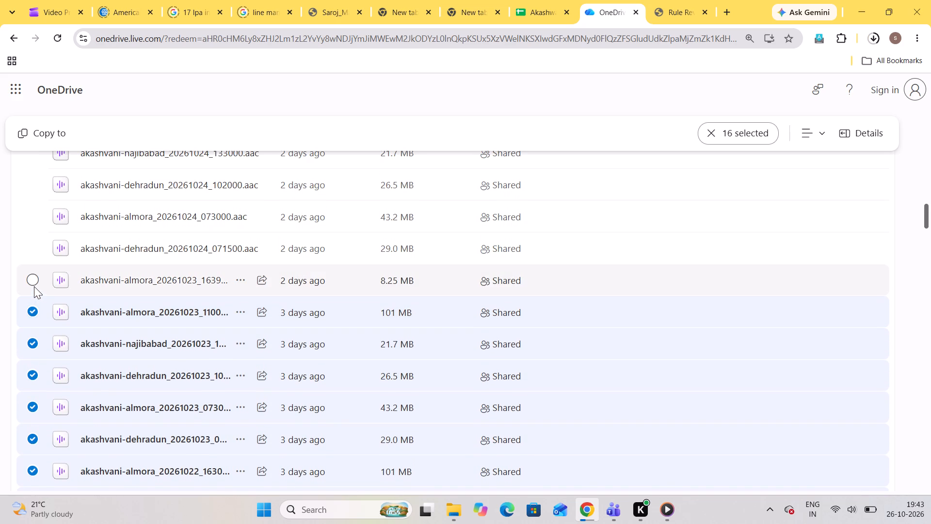
{"action": "left_click", "coordinate": [34, 286]}
{"action": "scroll", "coordinate": [34, 286], "scroll_direction": "up", "scroll_amount": 1}
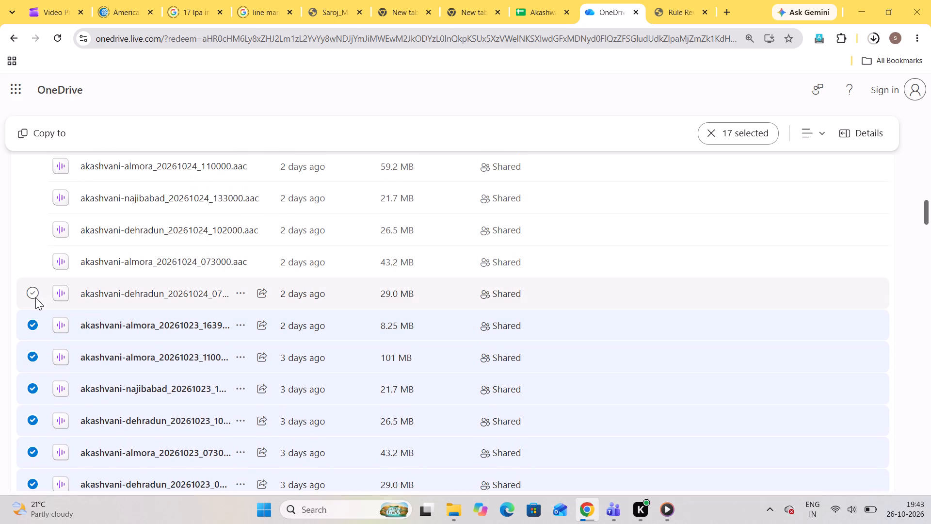
{"action": "left_click", "coordinate": [35, 297]}
{"action": "left_click", "coordinate": [35, 297]}
{"action": "scroll", "coordinate": [35, 297], "scroll_direction": "down", "scroll_amount": 1}
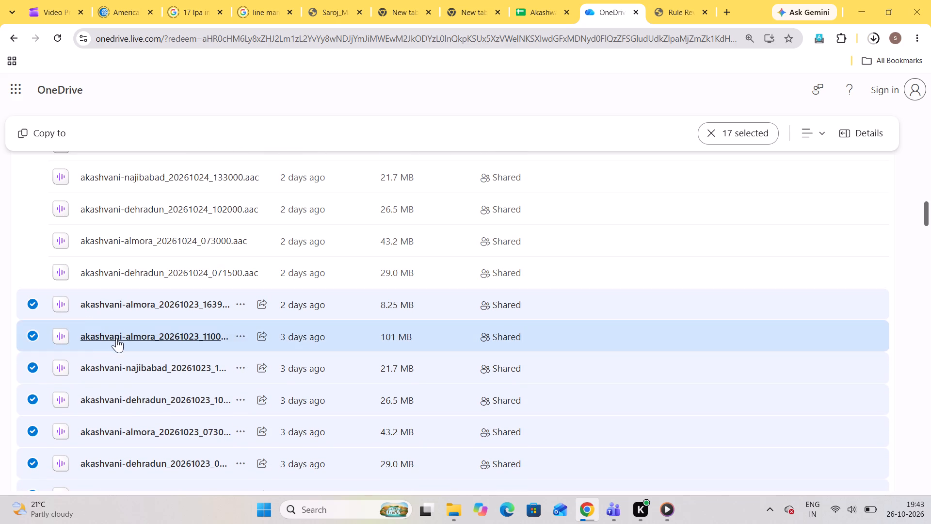
{"action": "scroll", "coordinate": [136, 376], "scroll_direction": "down", "scroll_amount": 1}
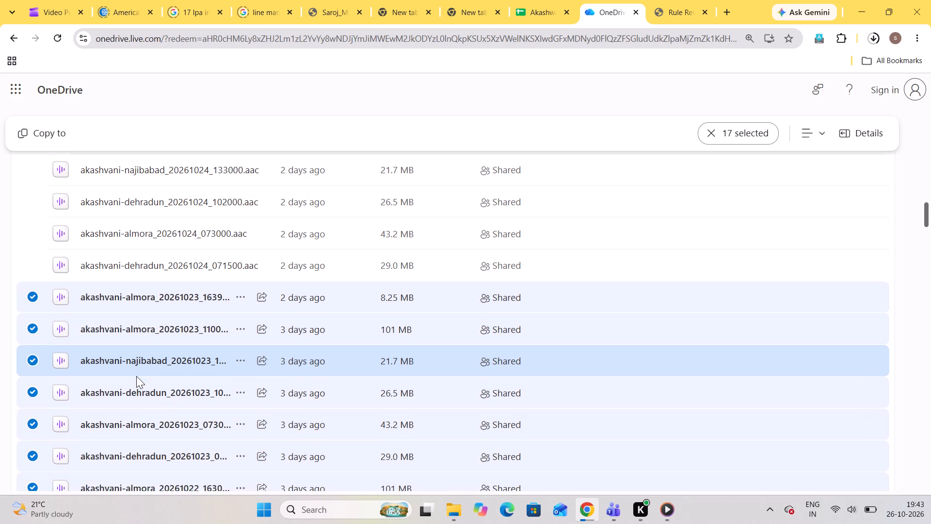
{"action": "scroll", "coordinate": [136, 376], "scroll_direction": "down", "scroll_amount": 1}
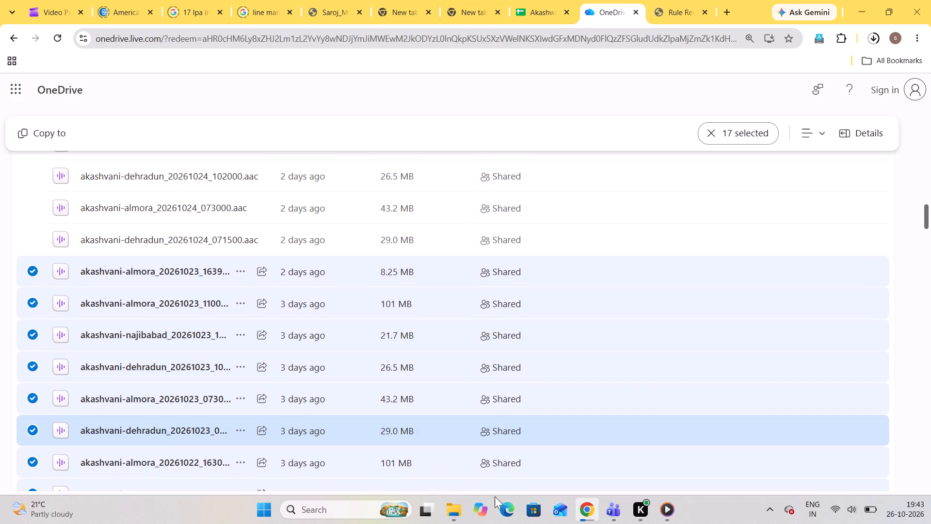
Switch to File Explorer, look through the personal OneDrive, Home and Desktop locations, and return to OneDrive in Chrome.
{"action": "left_click", "coordinate": [459, 514]}
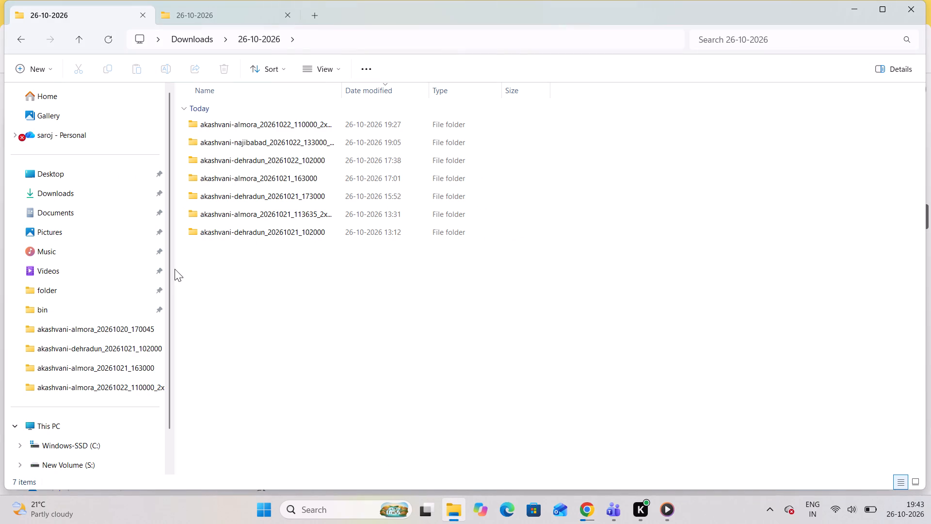
{"action": "scroll", "coordinate": [115, 308], "scroll_direction": "down", "scroll_amount": 1}
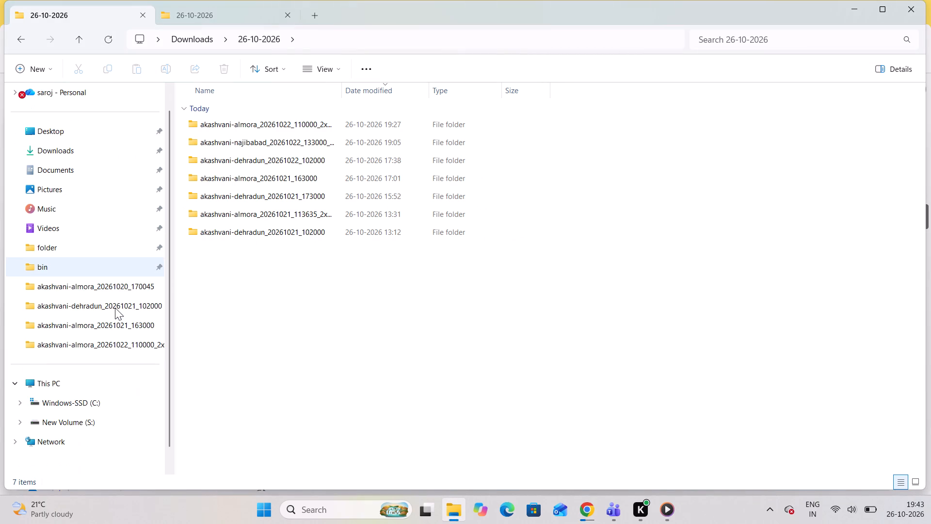
{"action": "scroll", "coordinate": [111, 245], "scroll_direction": "up", "scroll_amount": 6}
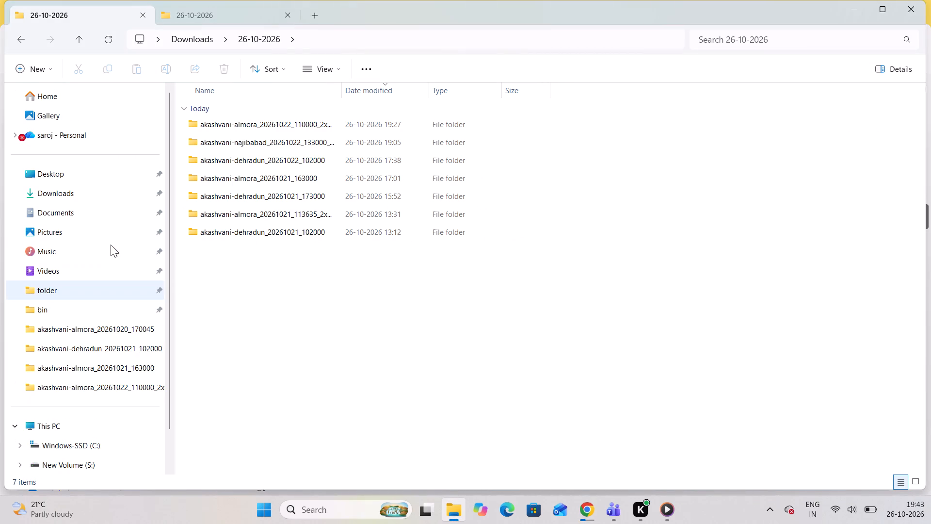
{"action": "left_click", "coordinate": [93, 131]}
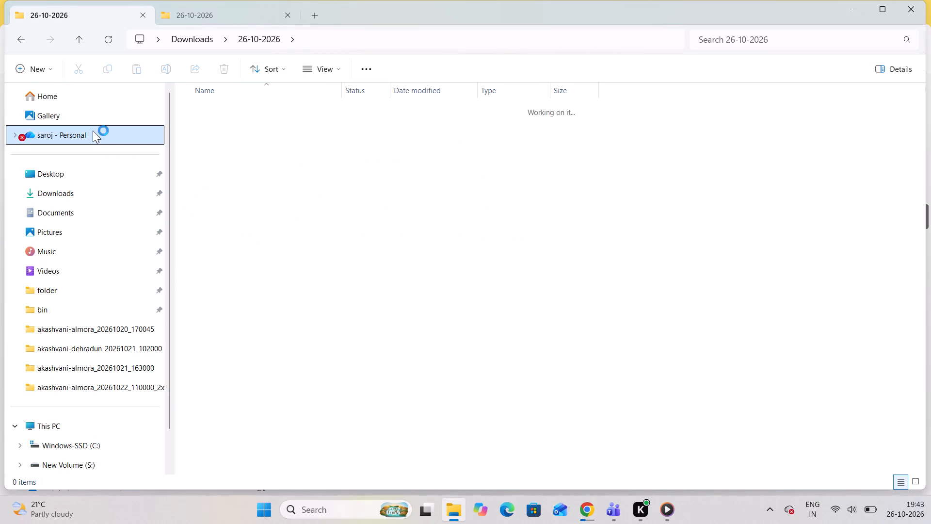
{"action": "left_click", "coordinate": [48, 92]}
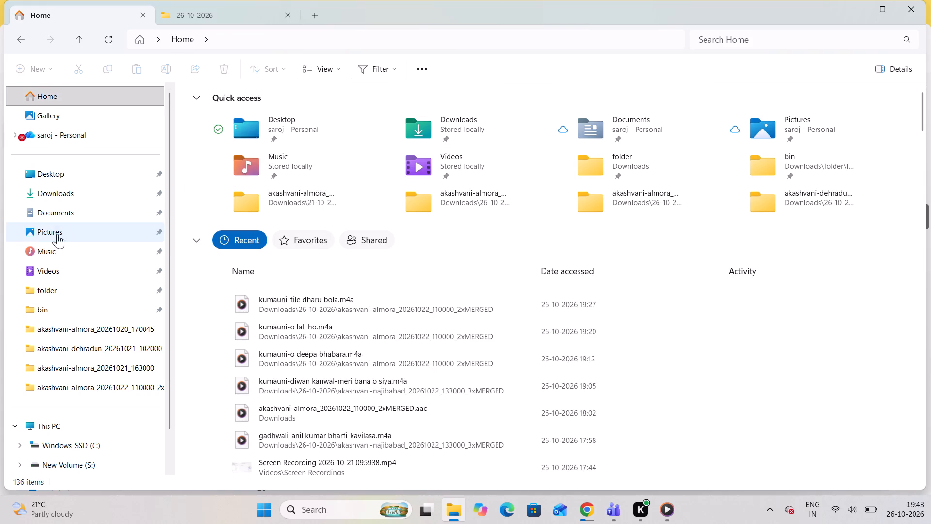
{"action": "left_click", "coordinate": [73, 171]}
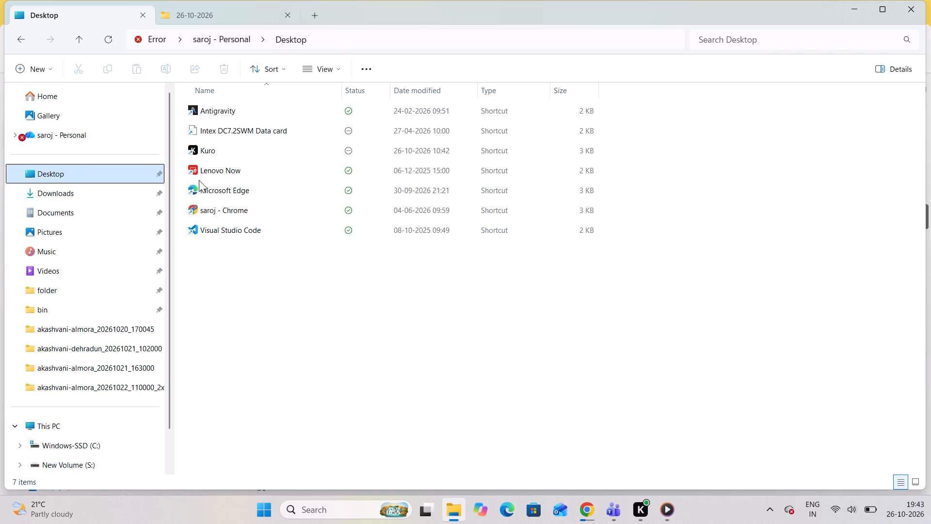
{"action": "scroll", "coordinate": [84, 184], "scroll_direction": "up", "scroll_amount": 4}
{"action": "left_click", "coordinate": [49, 132]}
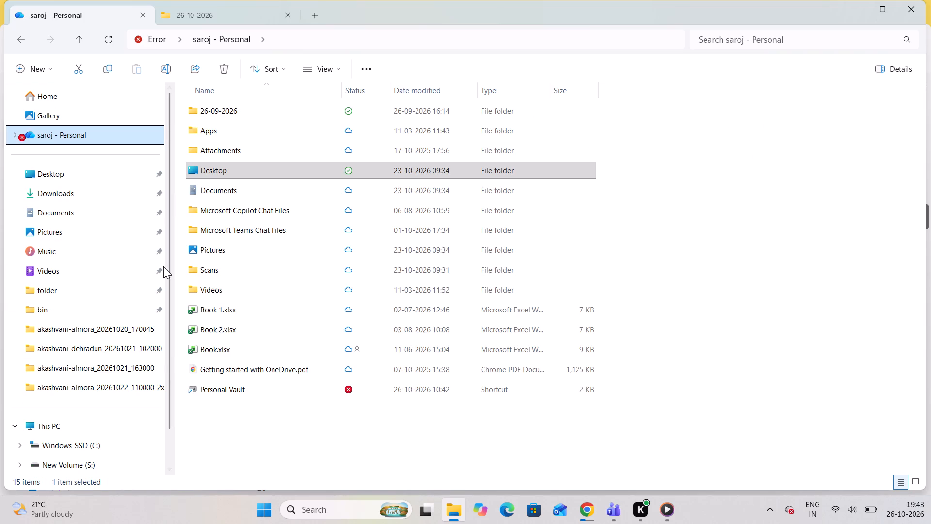
{"action": "left_click", "coordinate": [296, 508]}
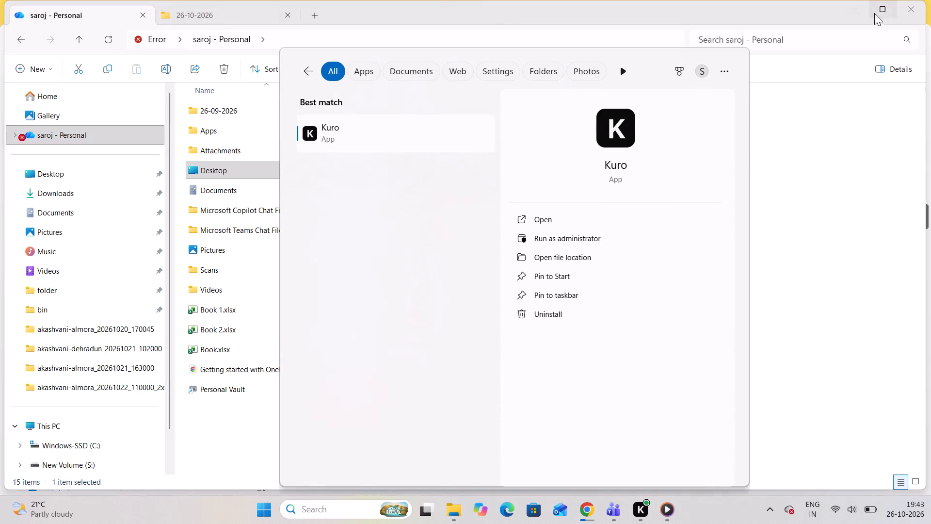
{"action": "left_click", "coordinate": [858, 7]}
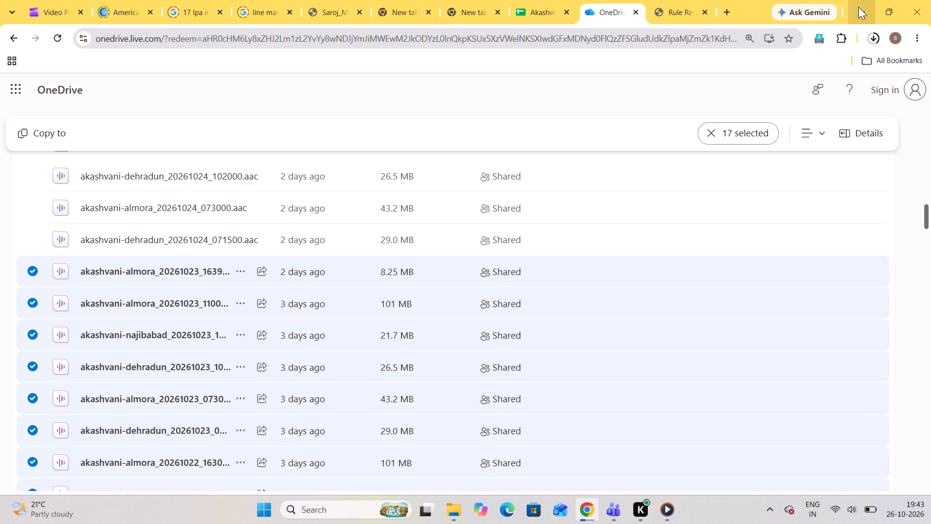
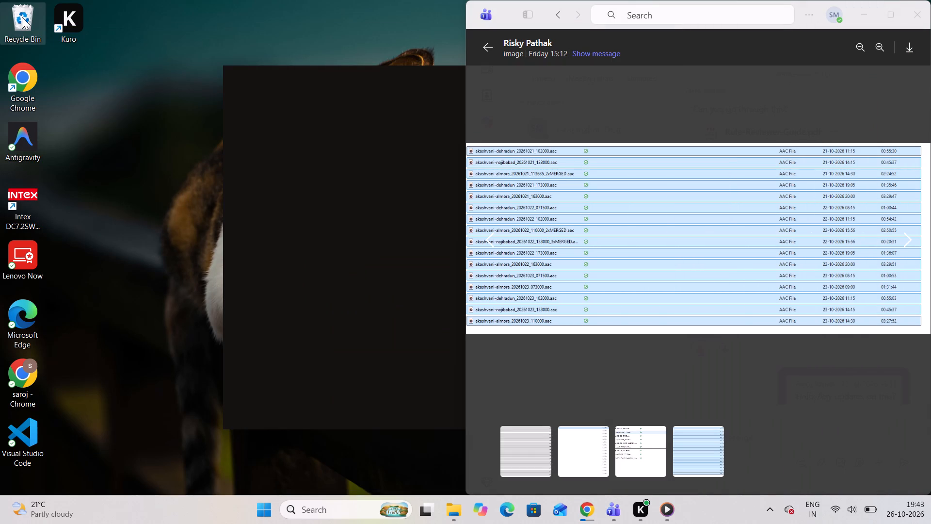
Open the Recycle Bin and look through the most recently deleted recordings and download files.
{"action": "left_click", "coordinate": [22, 17]}
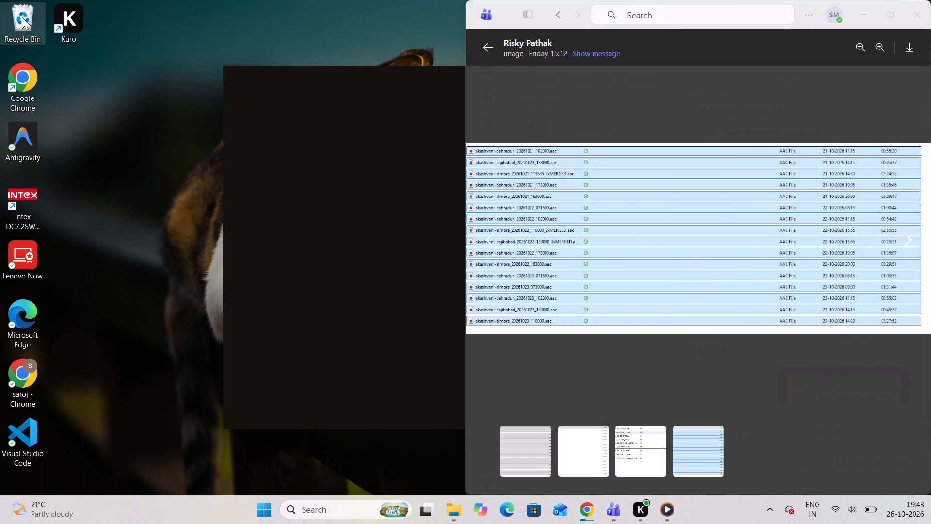
{"action": "double_click", "coordinate": [22, 17]}
{"action": "double_click", "coordinate": [22, 17]}
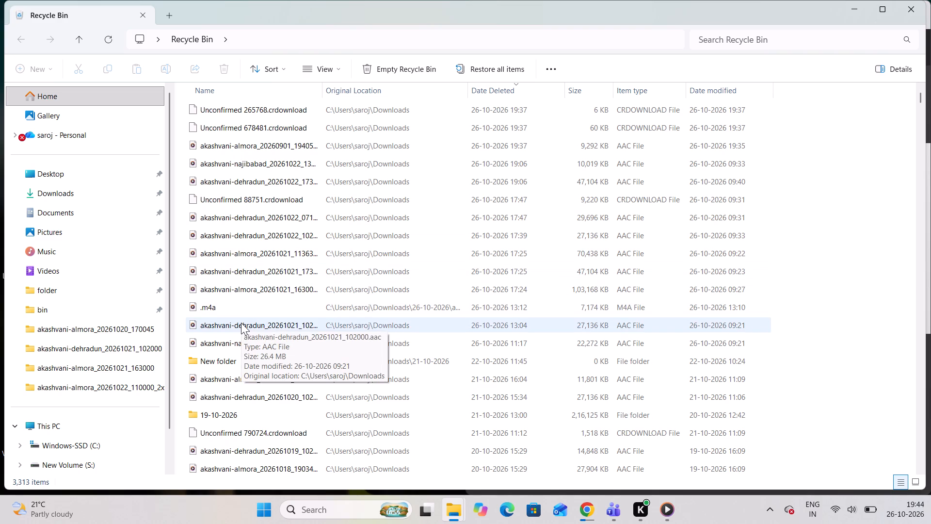
{"action": "scroll", "coordinate": [241, 323], "scroll_direction": "down", "scroll_amount": 1}
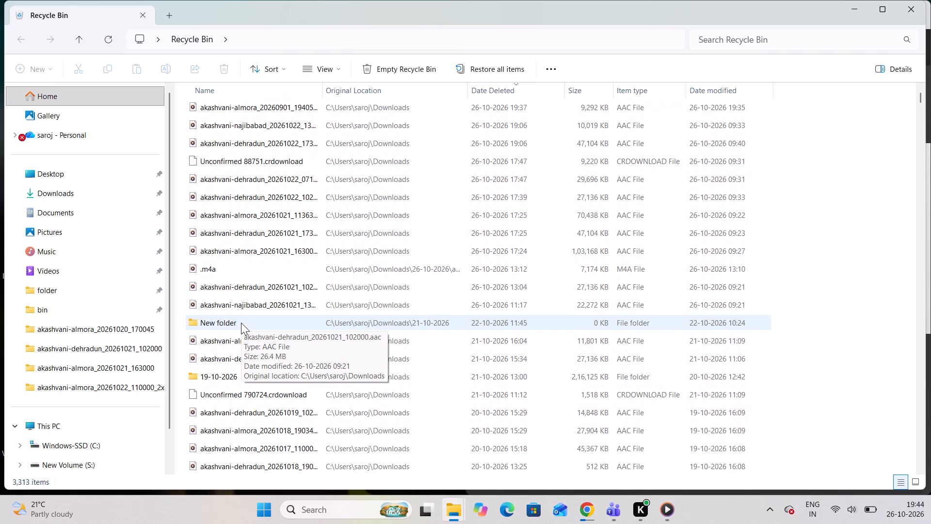
{"action": "scroll", "coordinate": [241, 323], "scroll_direction": "down", "scroll_amount": 1}
{"action": "scroll", "coordinate": [241, 323], "scroll_direction": "up", "scroll_amount": 1}
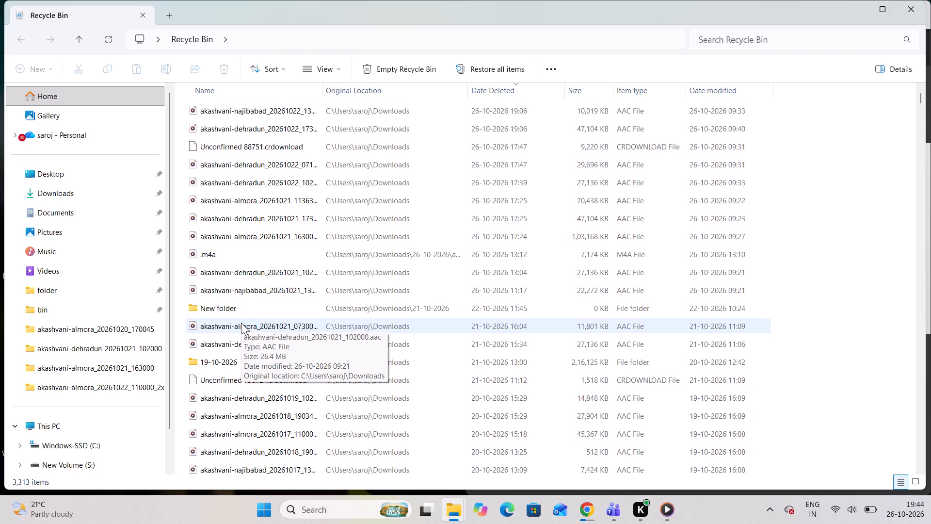
{"action": "scroll", "coordinate": [241, 323], "scroll_direction": "up", "scroll_amount": 1}
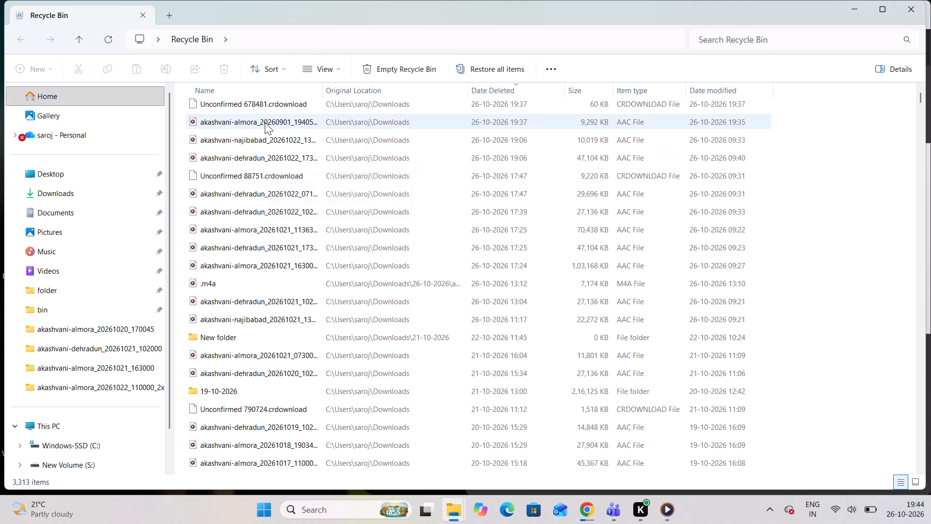
{"action": "scroll", "coordinate": [265, 122], "scroll_direction": "up", "scroll_amount": 1}
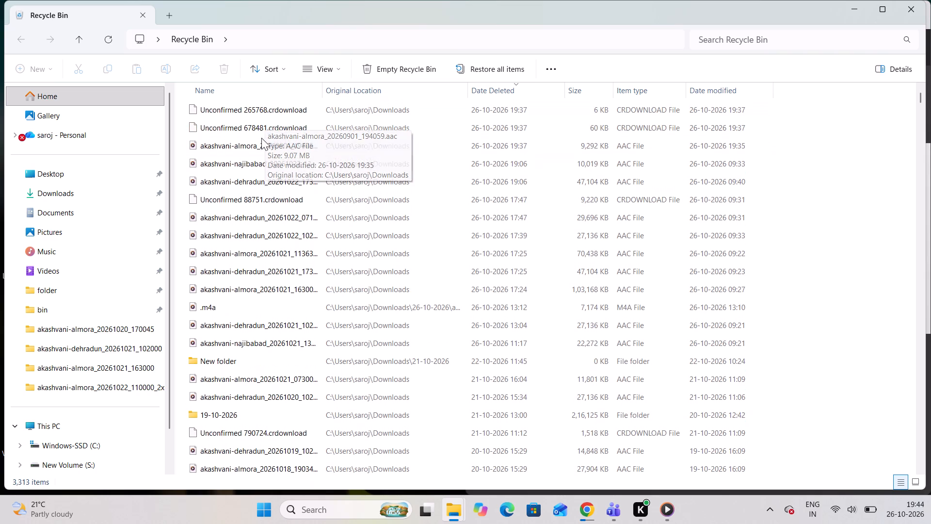
Permanently delete Unconfirmed 265768.crdownload and Unconfirmed 678481.crdownload from the Recycle Bin.
{"action": "left_click", "coordinate": [257, 142]}
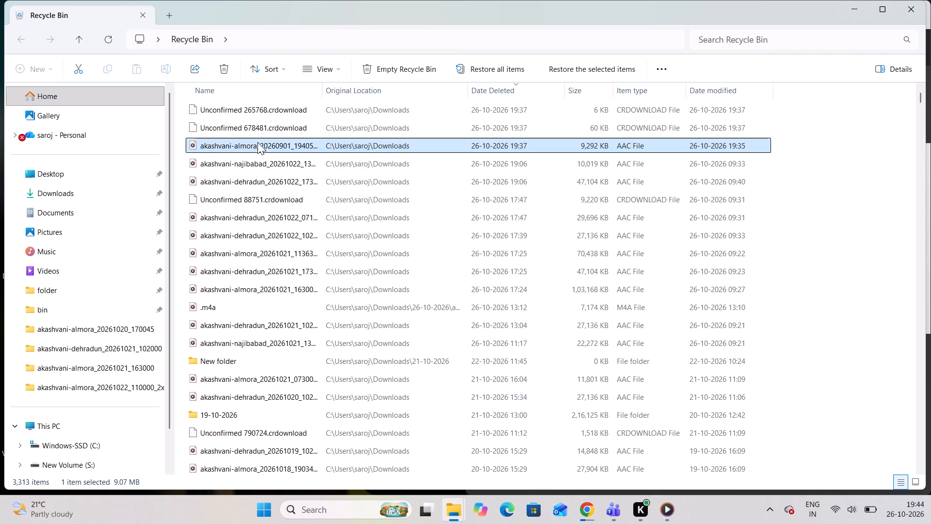
{"action": "left_click", "coordinate": [257, 142], "text": "ctrl"}
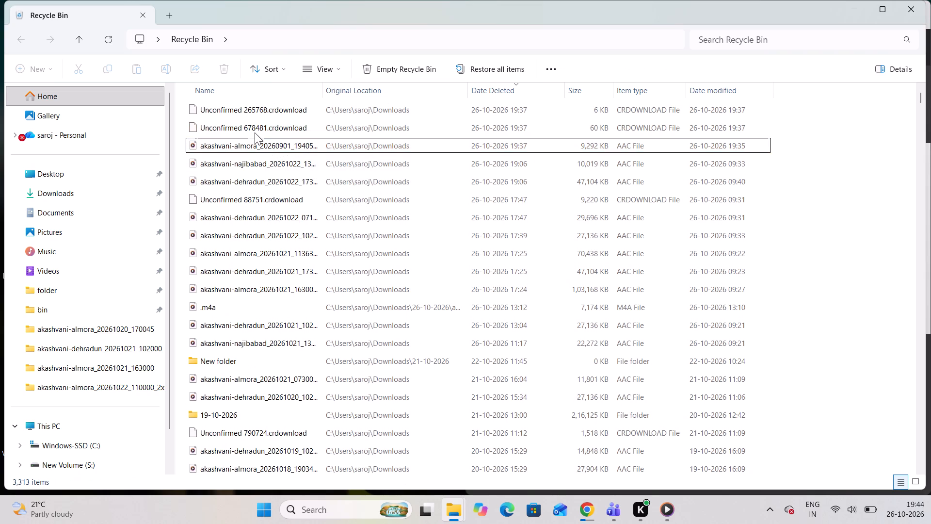
{"action": "left_click", "coordinate": [254, 132], "text": "ctrl"}
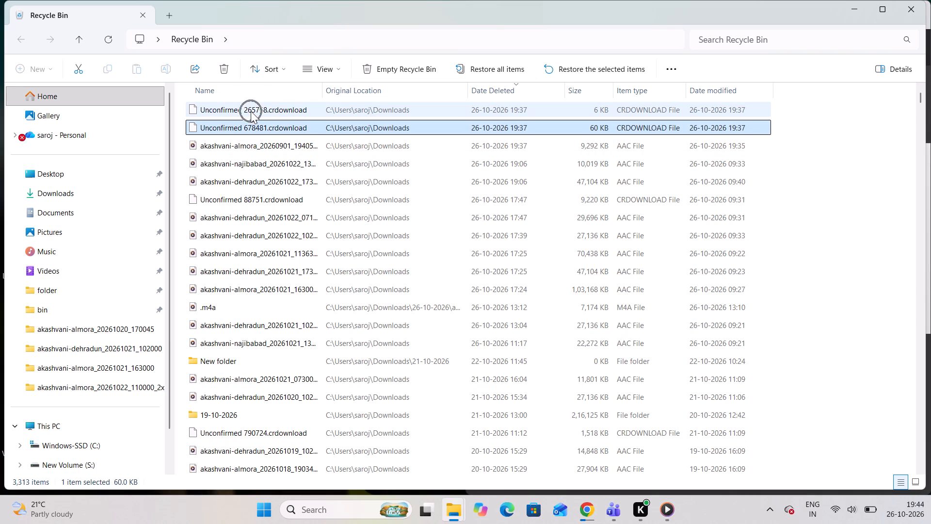
{"action": "left_click", "coordinate": [251, 111]}
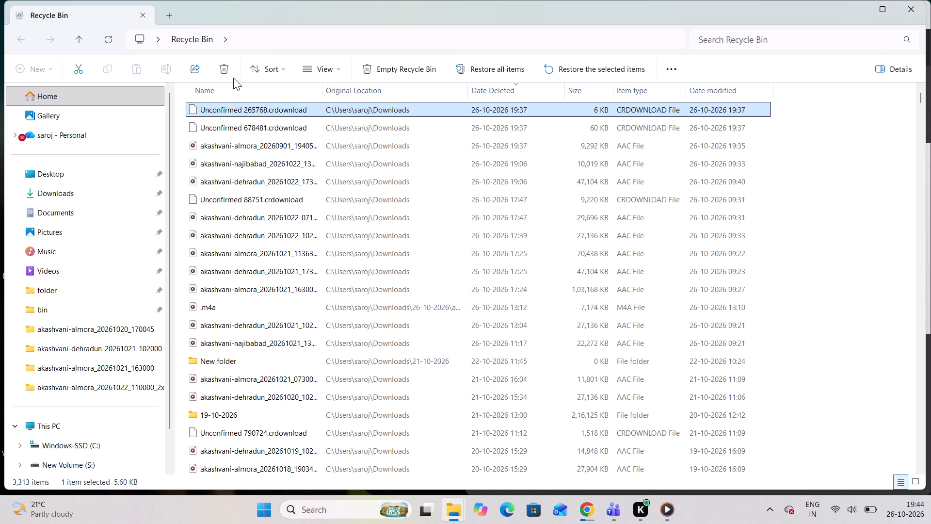
{"action": "left_click", "coordinate": [226, 73]}
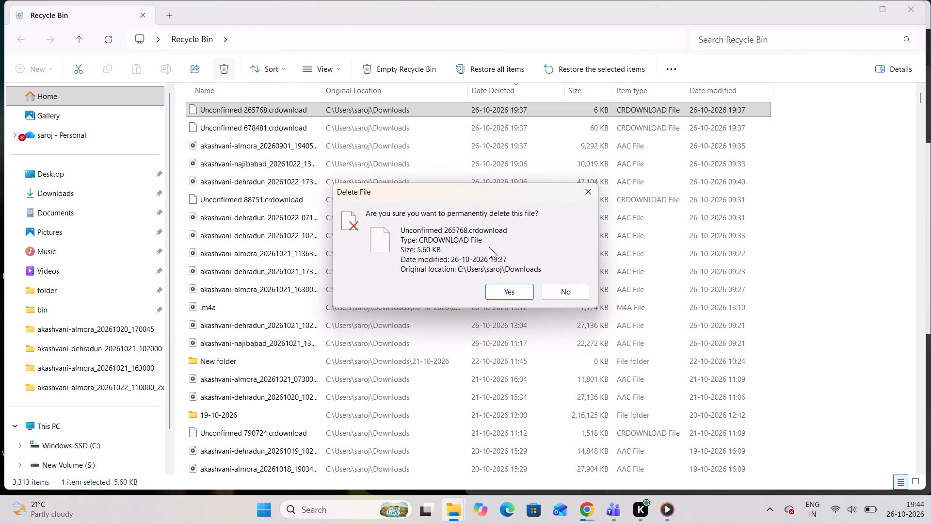
{"action": "left_click", "coordinate": [505, 296]}
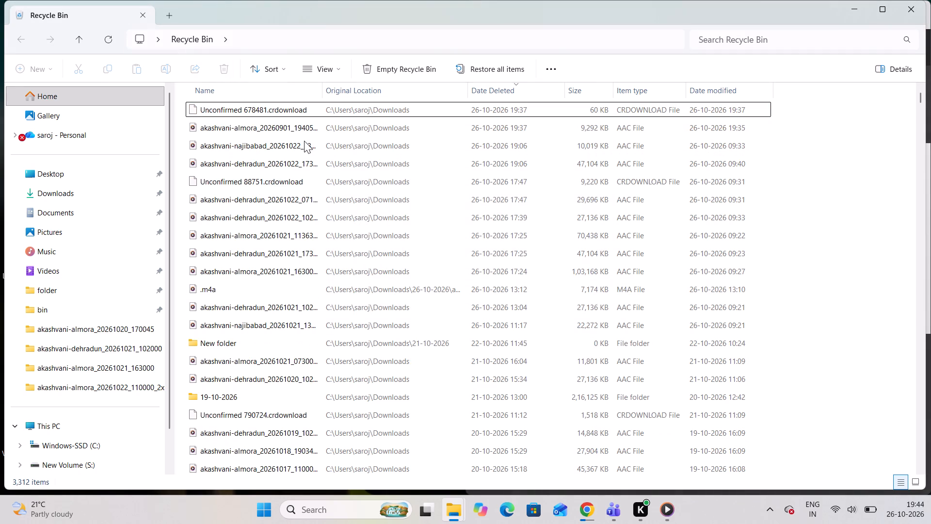
{"action": "left_click", "coordinate": [272, 111]}
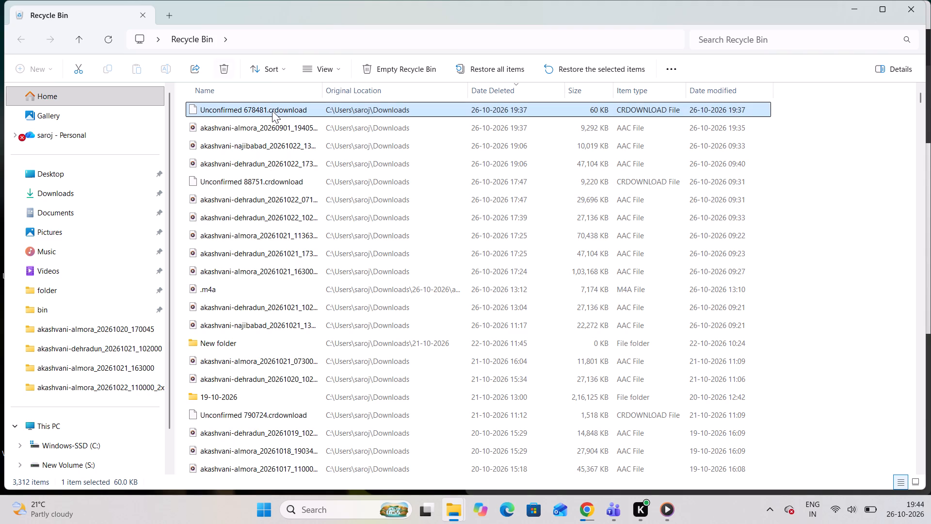
{"action": "key", "text": "Delete"}
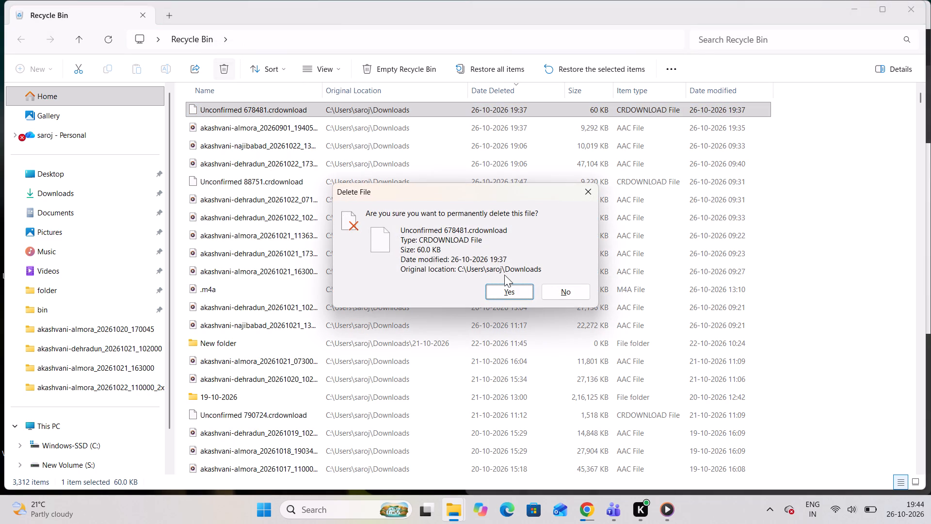
{"action": "left_click", "coordinate": [501, 291]}
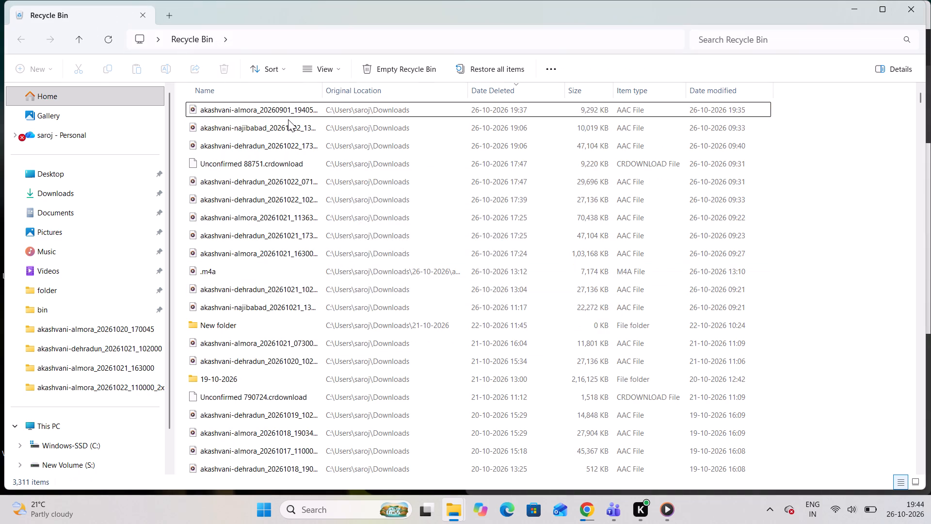
Permanently delete the recording akashvani-almora_20260901_194059.aac from the Recycle Bin.
{"action": "left_click", "coordinate": [288, 110]}
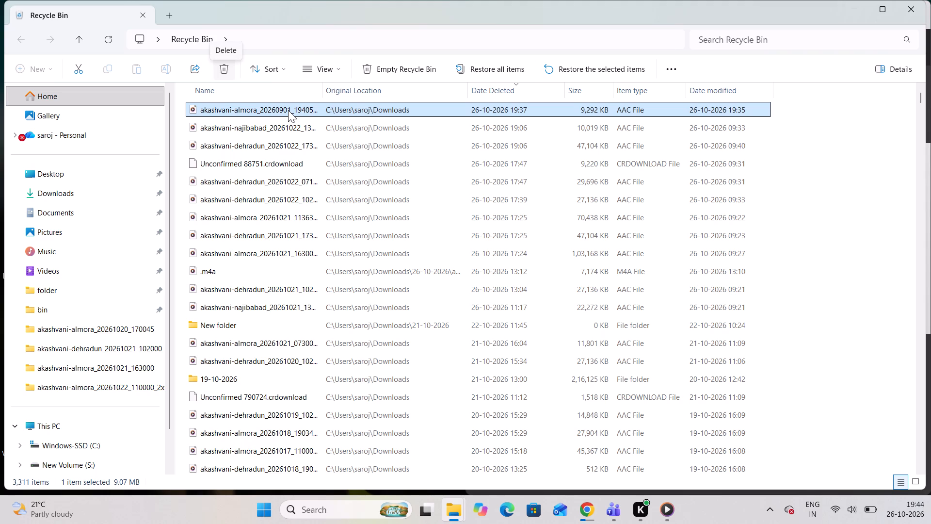
{"action": "key", "text": "Delete"}
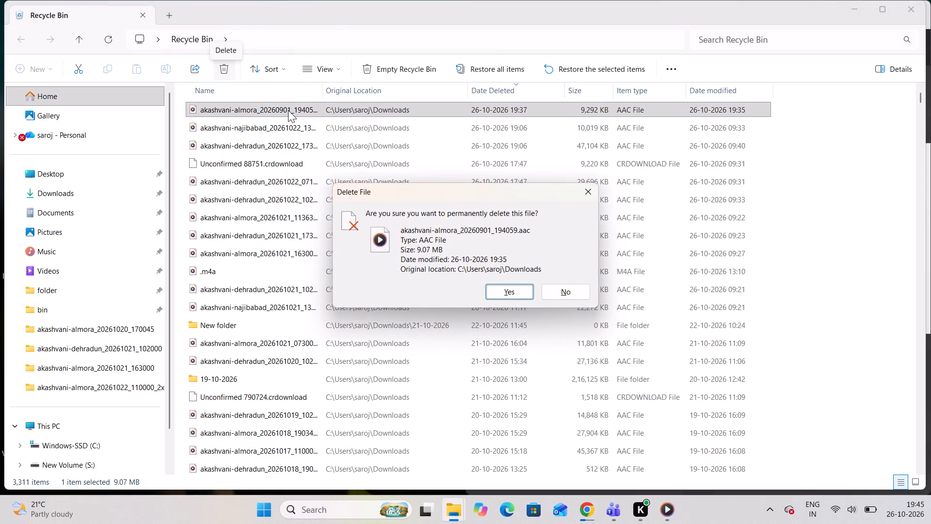
{"action": "left_click", "coordinate": [501, 287]}
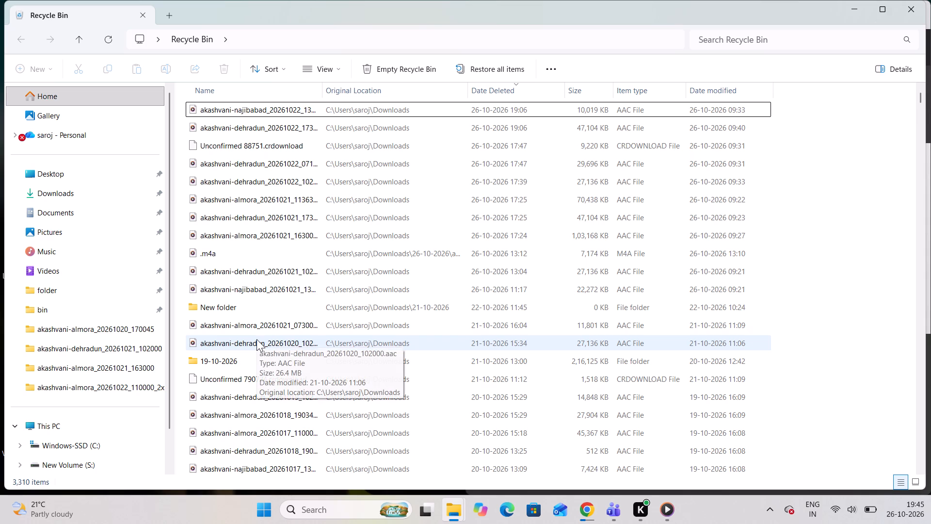
Restore the eleven items deleted on 26-10-2026, from the akashvani-najibabad 20261022 recording down to the akashvani-najibabad 20261021 recording.
{"action": "left_click", "coordinate": [278, 293]}
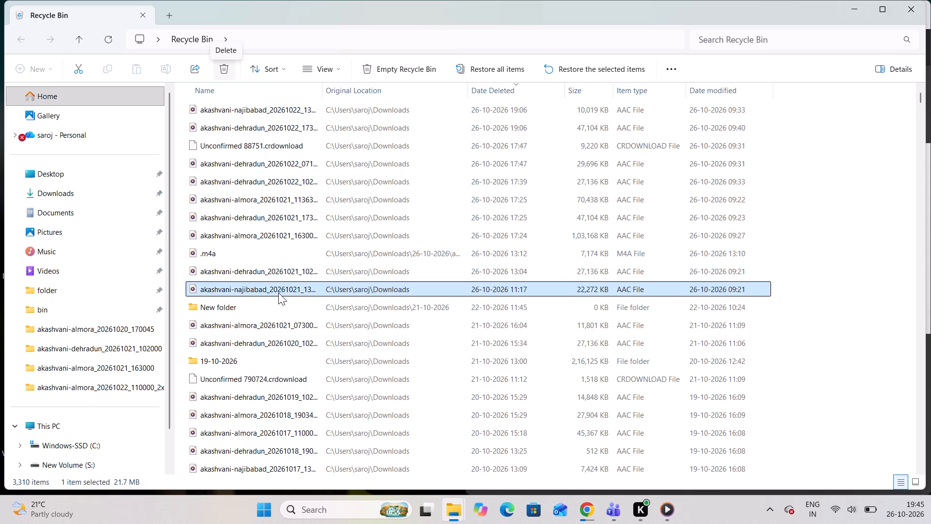
{"action": "left_click", "coordinate": [276, 274], "text": "ctrl+shift"}
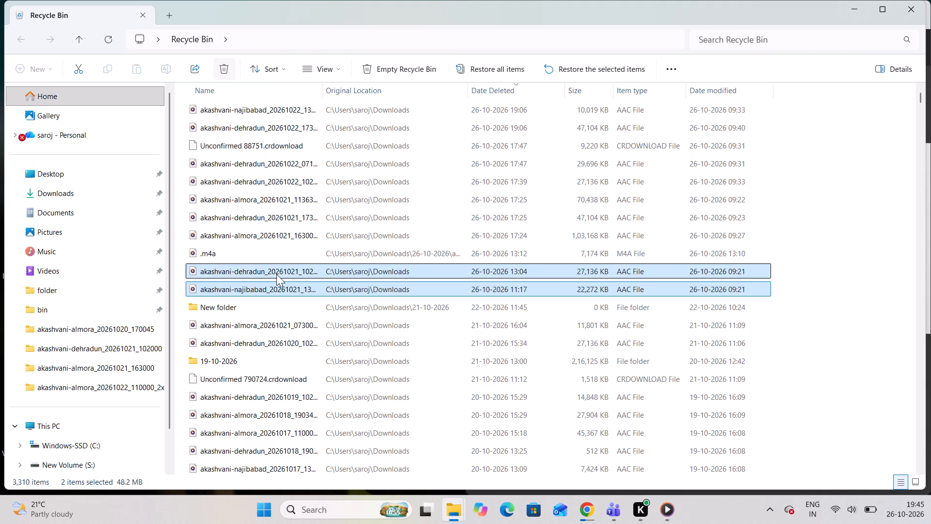
{"action": "left_click", "coordinate": [268, 235], "text": "ctrl+shift"}
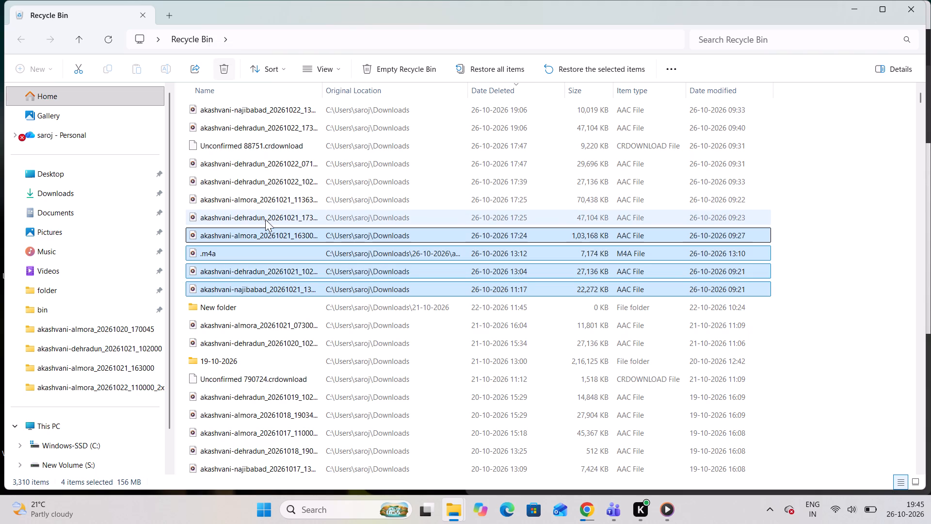
{"action": "left_click", "coordinate": [265, 219], "text": "ctrl+shift"}
{"action": "left_click", "coordinate": [263, 205], "text": "ctrl+shift"}
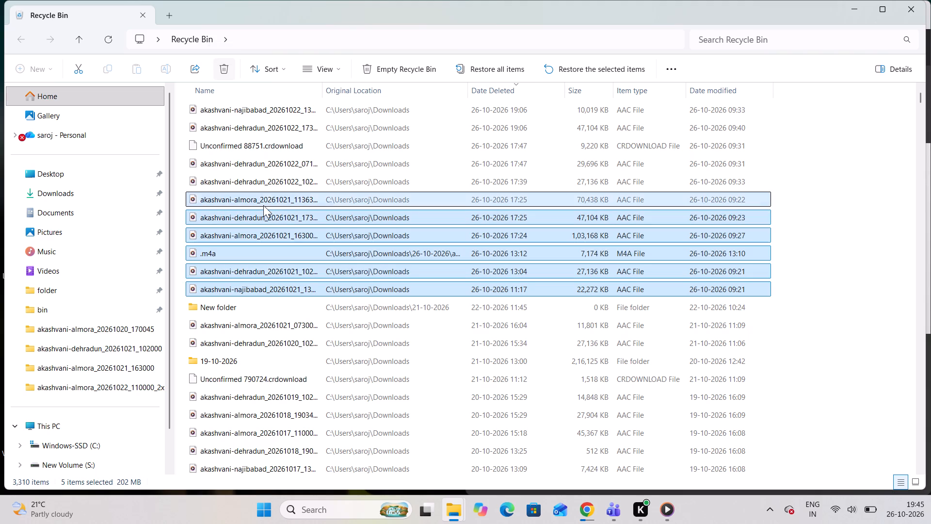
{"action": "left_click", "coordinate": [263, 180], "text": "ctrl+shift"}
{"action": "left_click", "coordinate": [259, 164], "text": "ctrl+shift"}
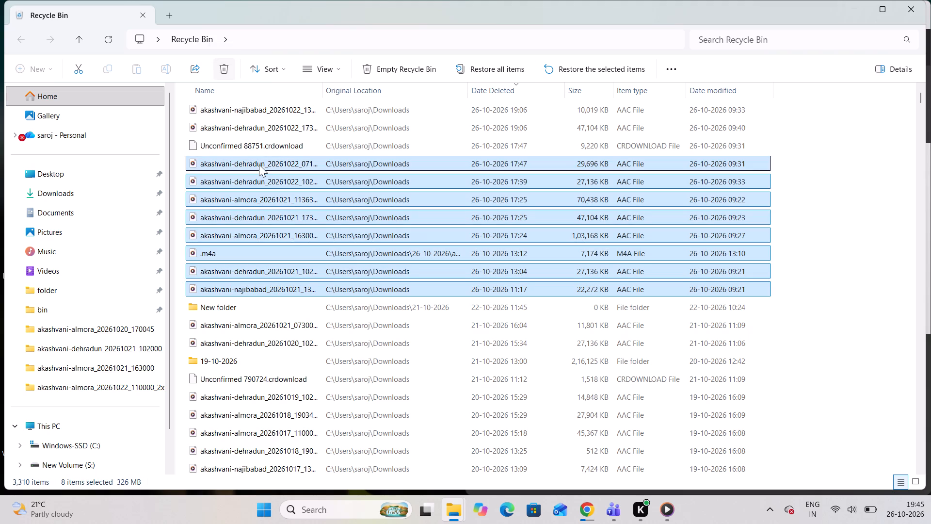
{"action": "left_click", "coordinate": [281, 126], "text": "ctrl+shift"}
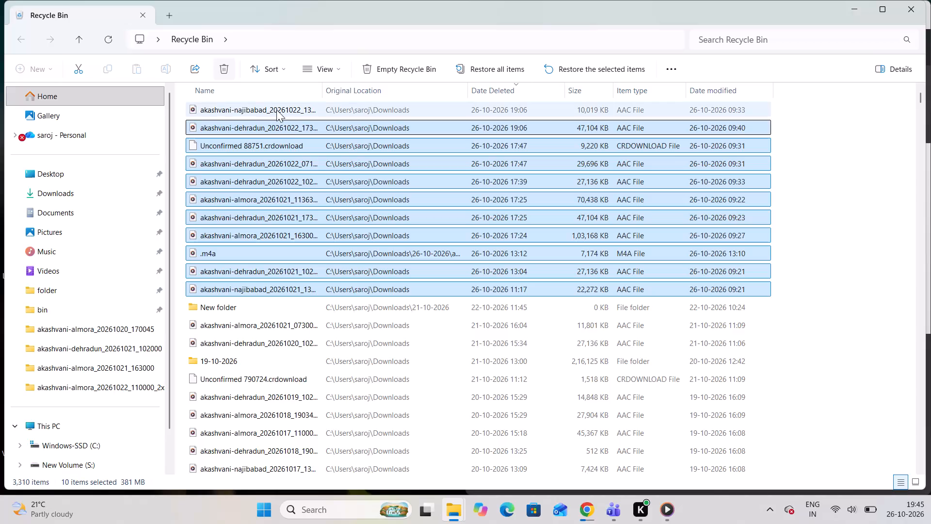
{"action": "left_click", "coordinate": [276, 110], "text": "ctrl+shift"}
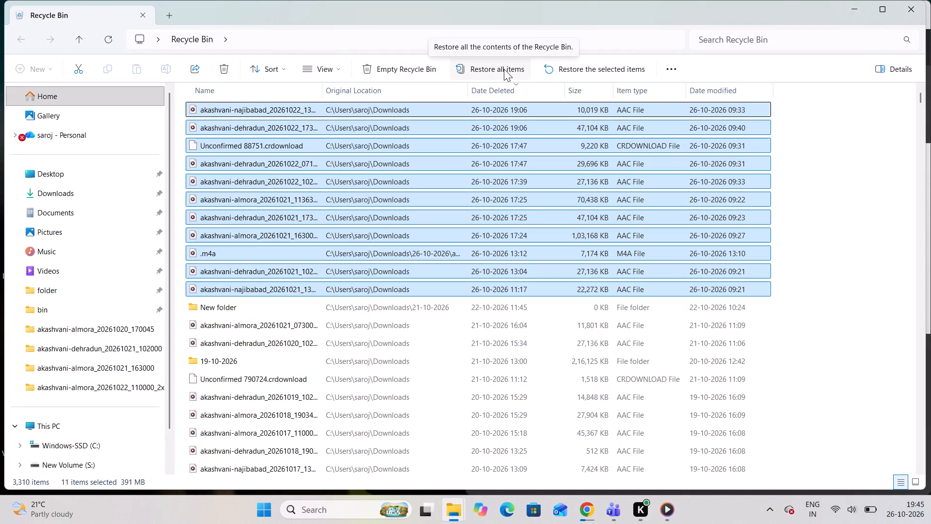
{"action": "left_click", "coordinate": [561, 73]}
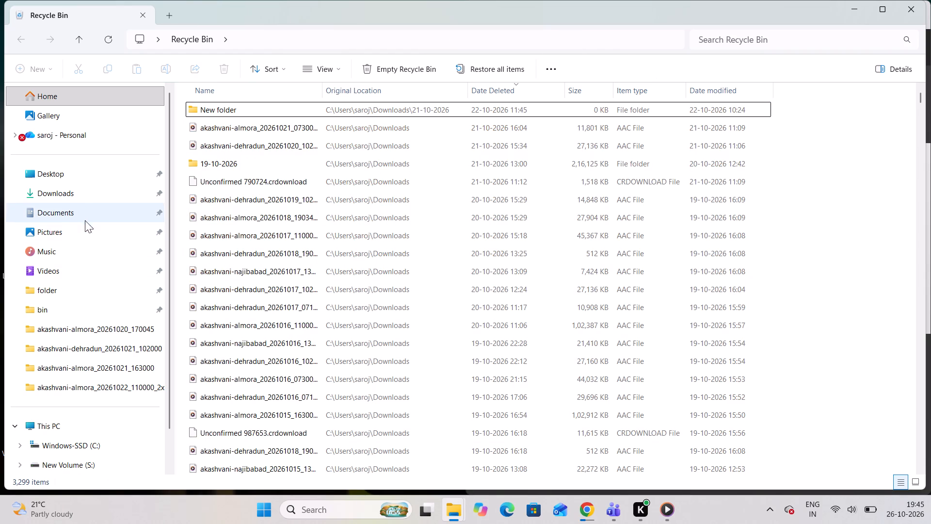
Open the Downloads folder and examine today's files, including the restored akashvani recordings and the exported songs.
{"action": "left_click", "coordinate": [81, 194]}
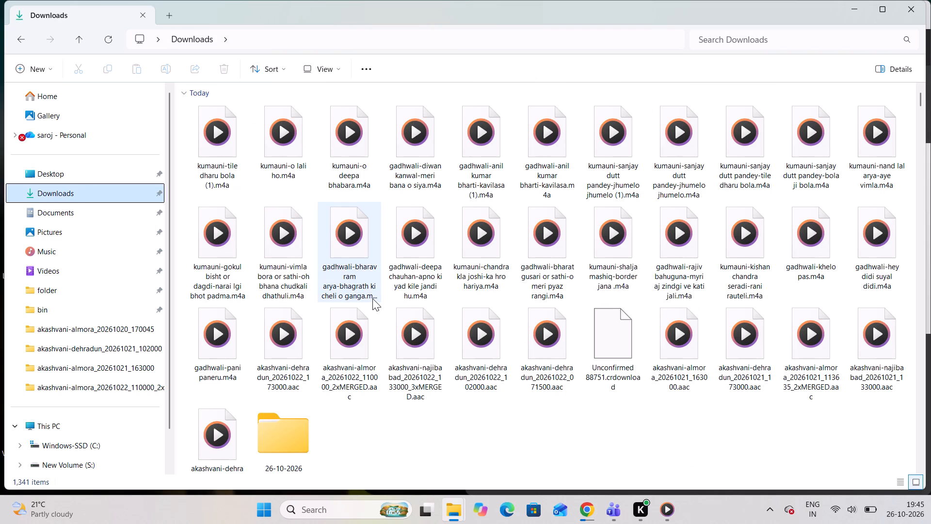
{"action": "scroll", "coordinate": [372, 298], "scroll_direction": "down", "scroll_amount": 2}
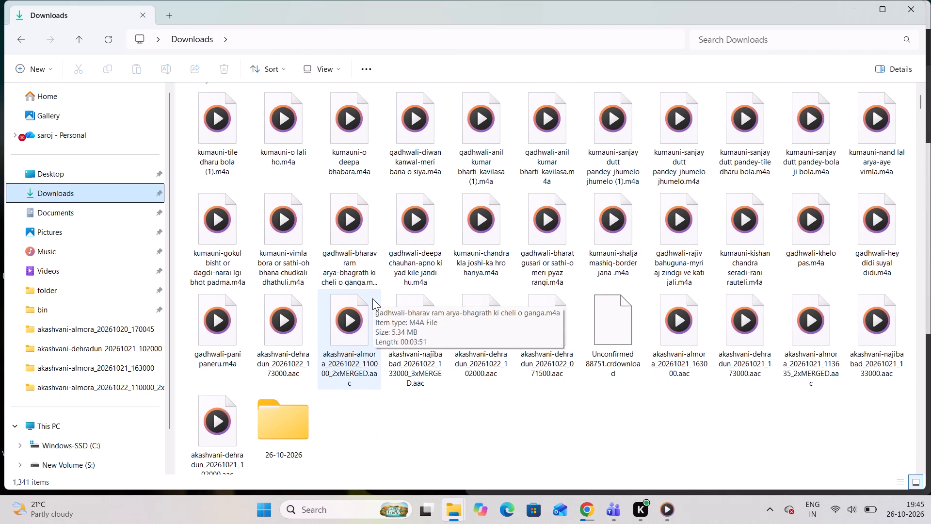
{"action": "scroll", "coordinate": [372, 298], "scroll_direction": "down", "scroll_amount": 3}
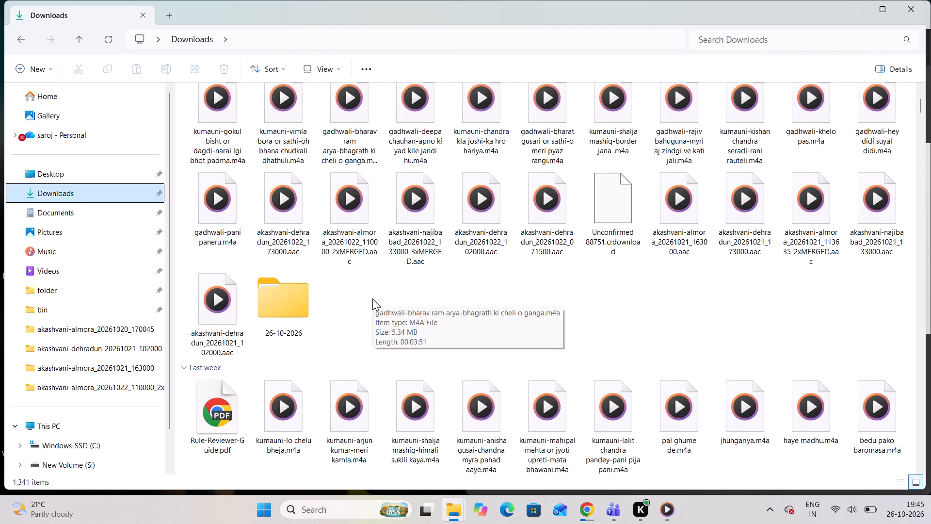
{"action": "scroll", "coordinate": [372, 298], "scroll_direction": "down", "scroll_amount": 1}
{"action": "scroll", "coordinate": [372, 298], "scroll_direction": "up", "scroll_amount": 2}
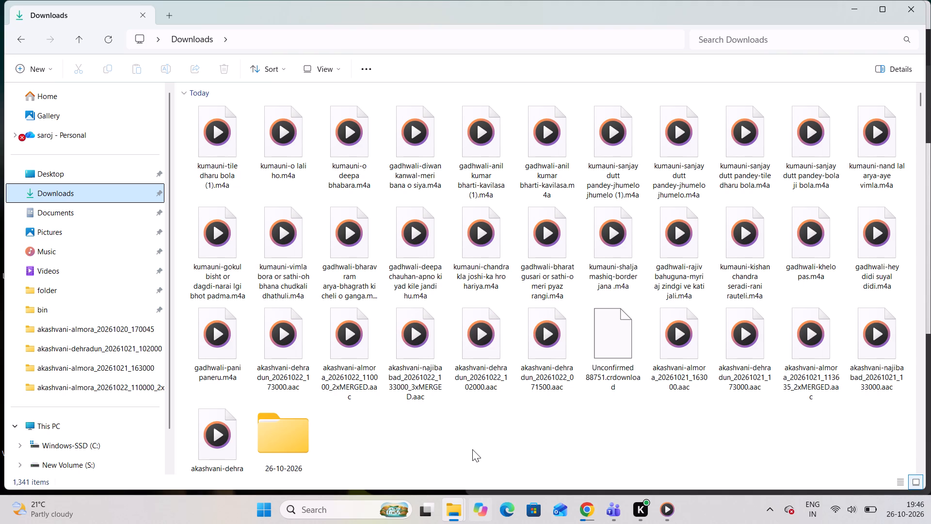
{"action": "scroll", "coordinate": [472, 449], "scroll_direction": "down", "scroll_amount": 2}
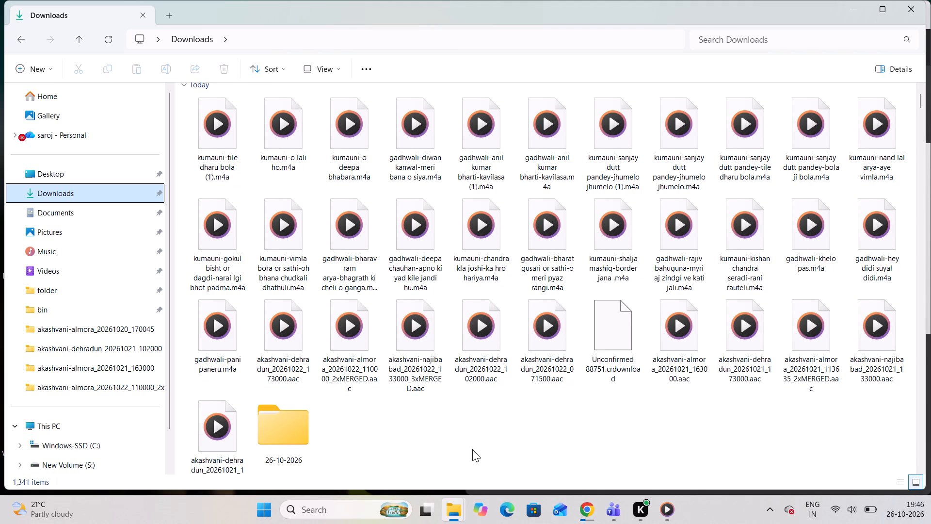
{"action": "scroll", "coordinate": [472, 449], "scroll_direction": "down", "scroll_amount": 1}
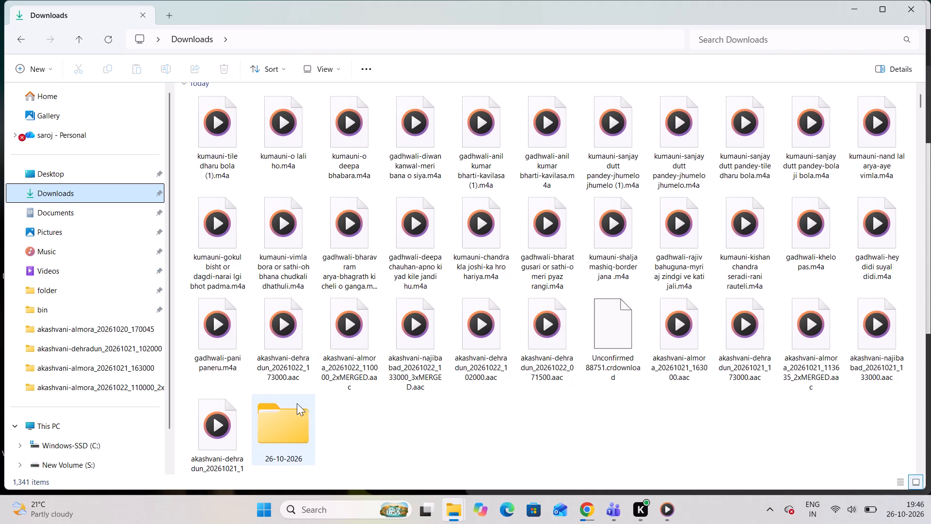
{"action": "scroll", "coordinate": [289, 382], "scroll_direction": "down", "scroll_amount": 1}
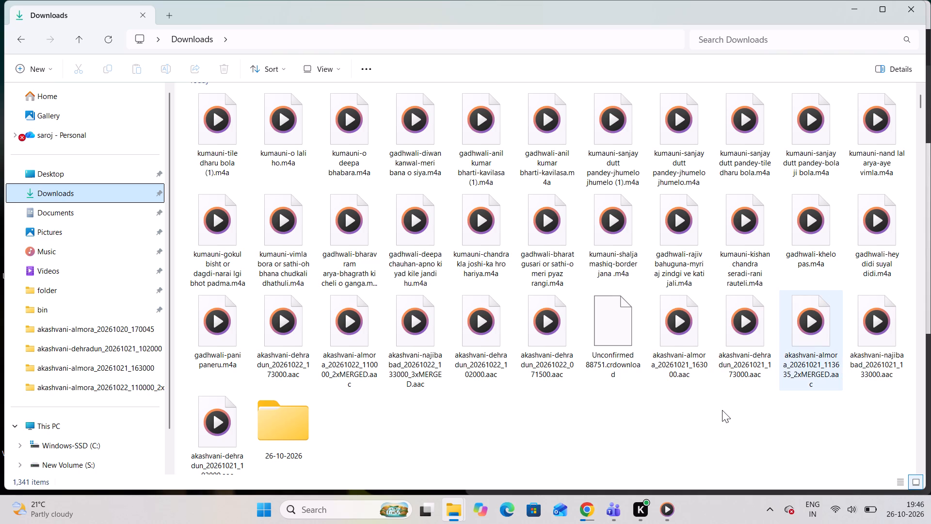
{"action": "scroll", "coordinate": [722, 410], "scroll_direction": "down", "scroll_amount": 3}
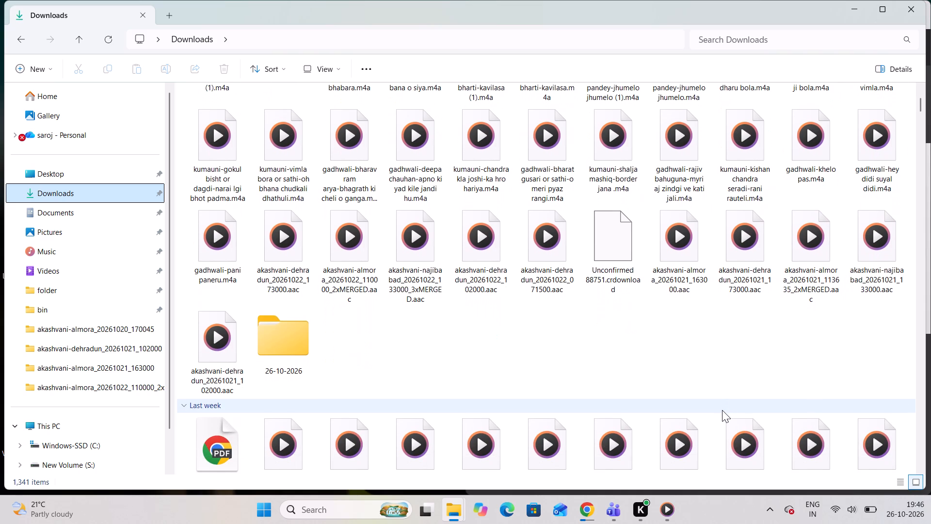
{"action": "scroll", "coordinate": [722, 410], "scroll_direction": "down", "scroll_amount": 2}
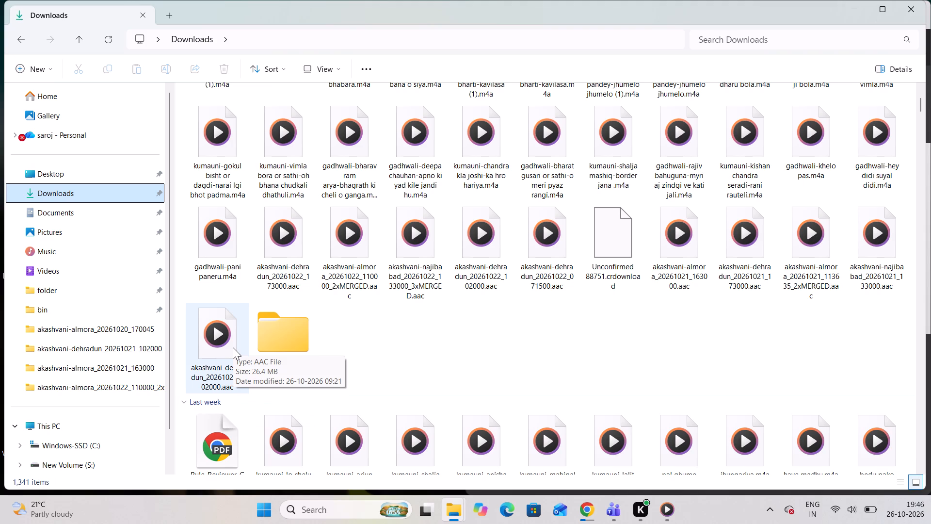
Open the 26-10-2026 folder in Downloads to view its recording folders.
{"action": "double_click", "coordinate": [296, 337]}
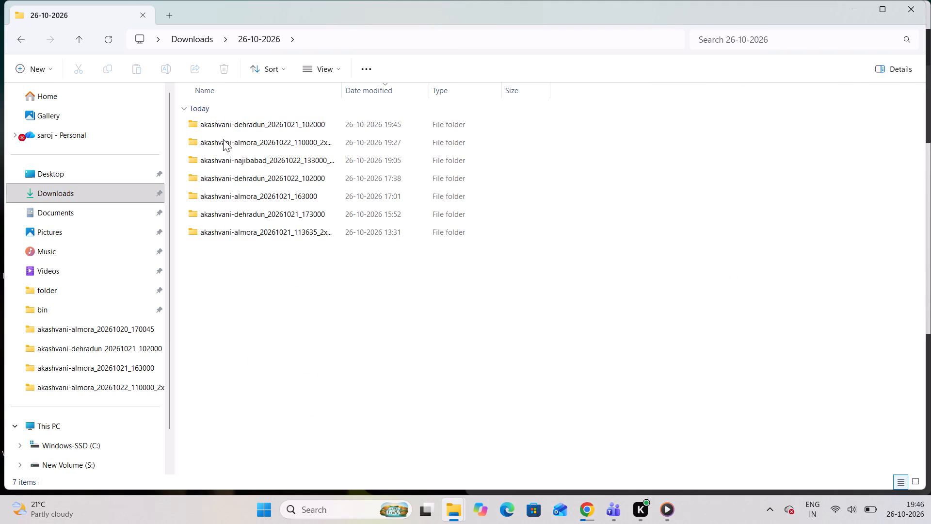
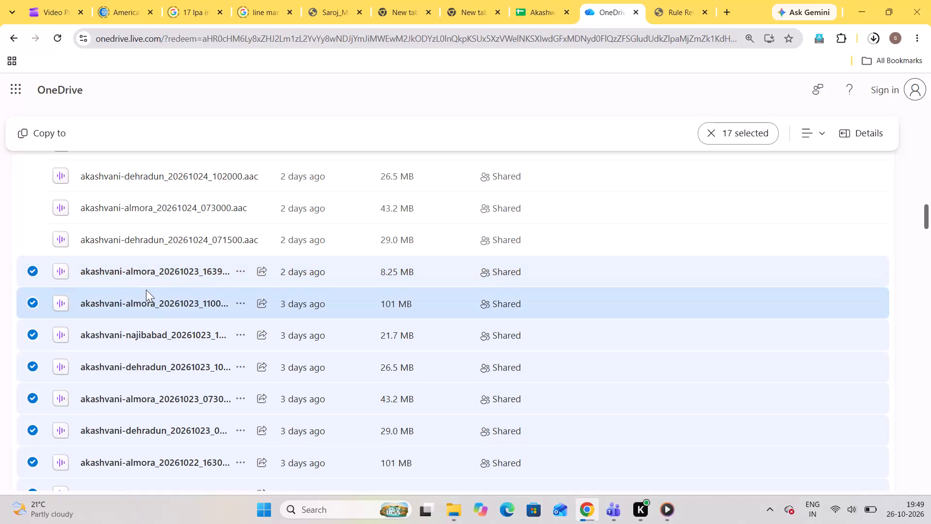
Examine the selected akashvani recordings in the OneDrive list, from the 20261023 files down through the 20261022 files.
{"action": "scroll", "coordinate": [146, 290], "scroll_direction": "down", "scroll_amount": 1}
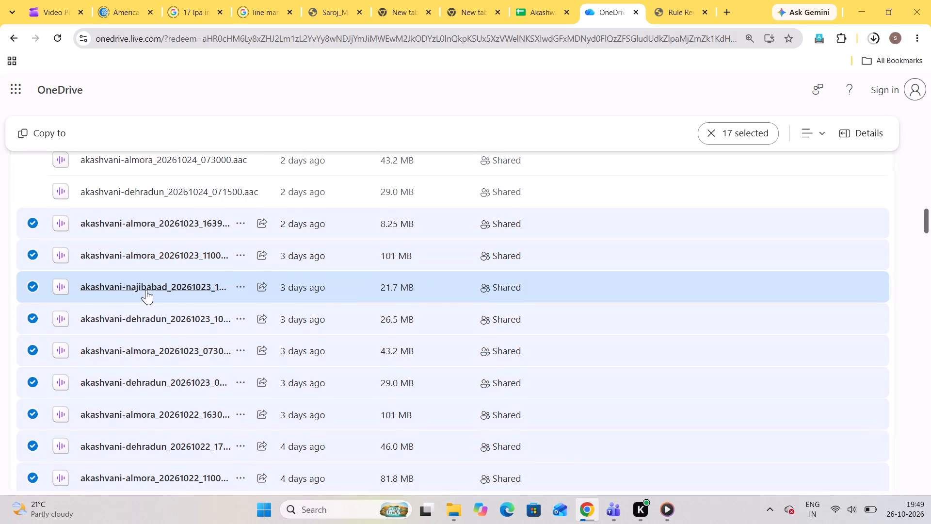
{"action": "scroll", "coordinate": [146, 290], "scroll_direction": "down", "scroll_amount": 2}
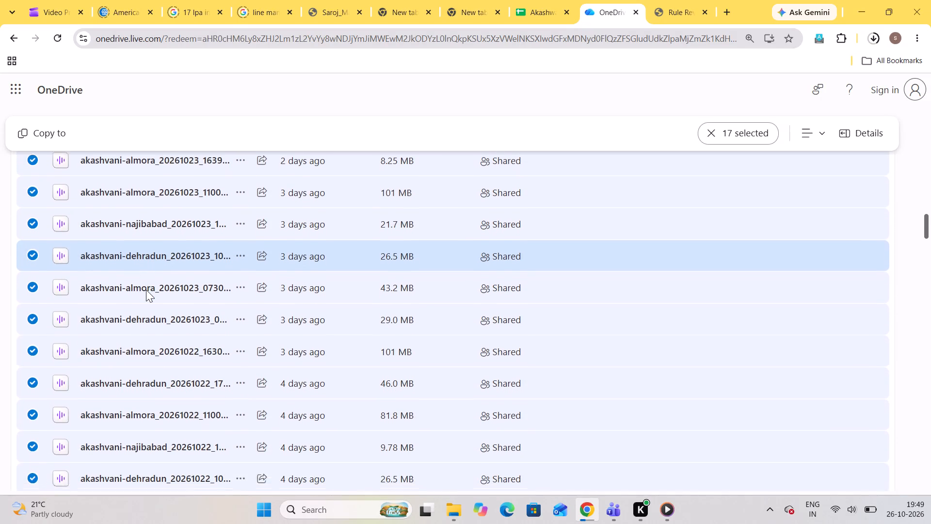
{"action": "scroll", "coordinate": [146, 290], "scroll_direction": "down", "scroll_amount": 2}
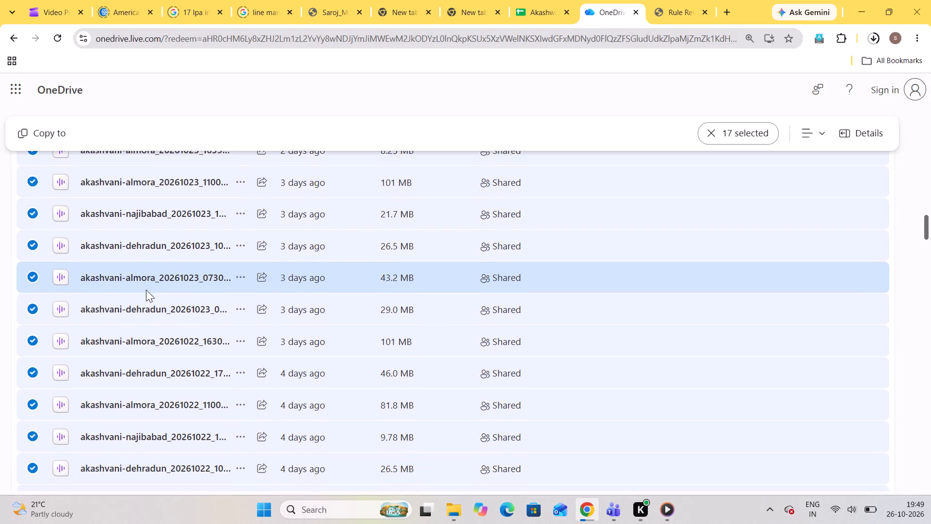
{"action": "scroll", "coordinate": [146, 290], "scroll_direction": "down", "scroll_amount": 2}
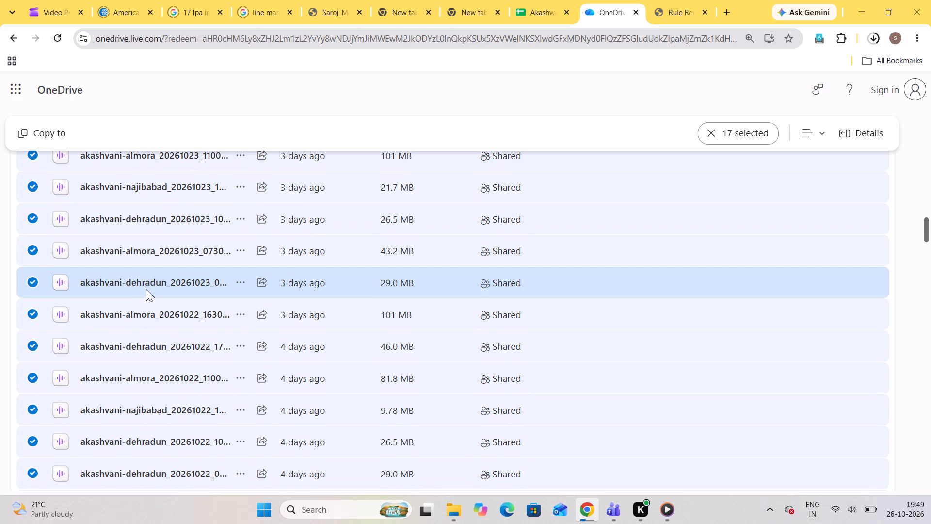
{"action": "scroll", "coordinate": [146, 289], "scroll_direction": "down", "scroll_amount": 1}
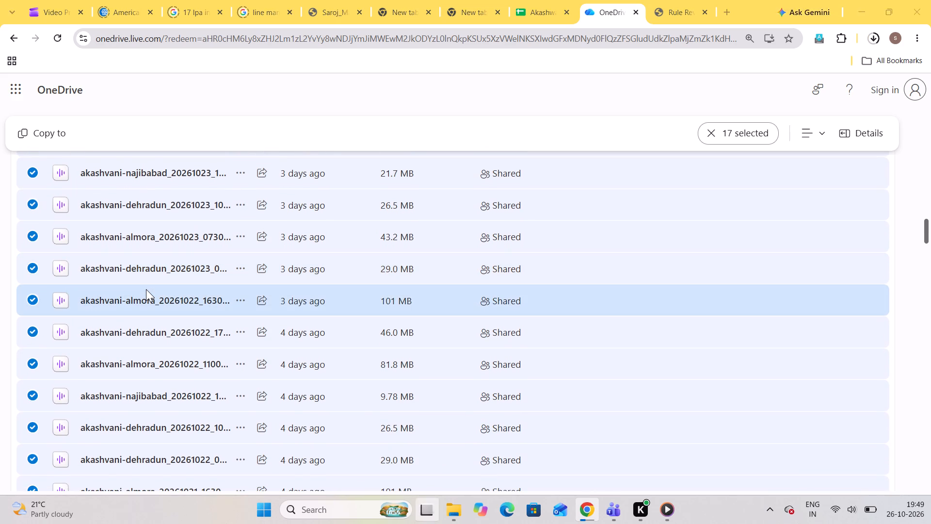
Switch to File Explorer, open the Downloads folder and examine which akashvani recordings are among today's files.
{"action": "left_click", "coordinate": [320, 267]}
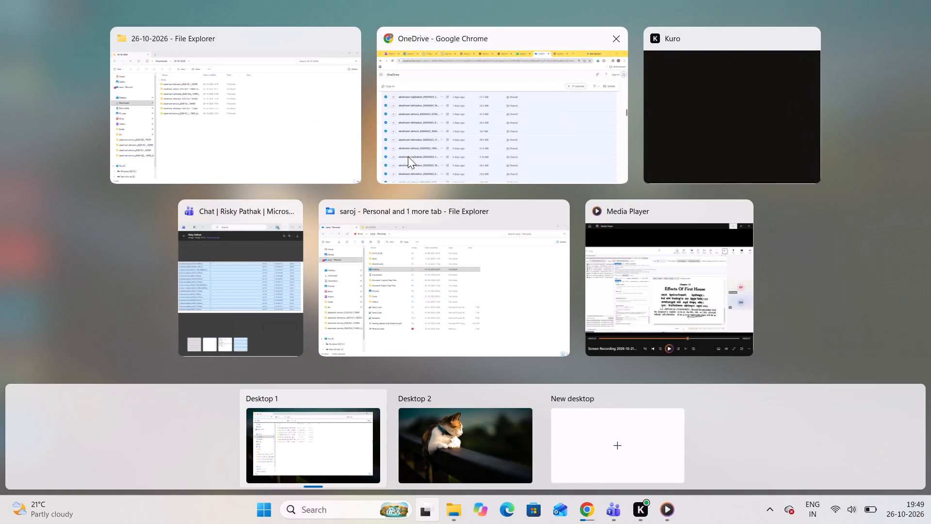
{"action": "left_click", "coordinate": [399, 254]}
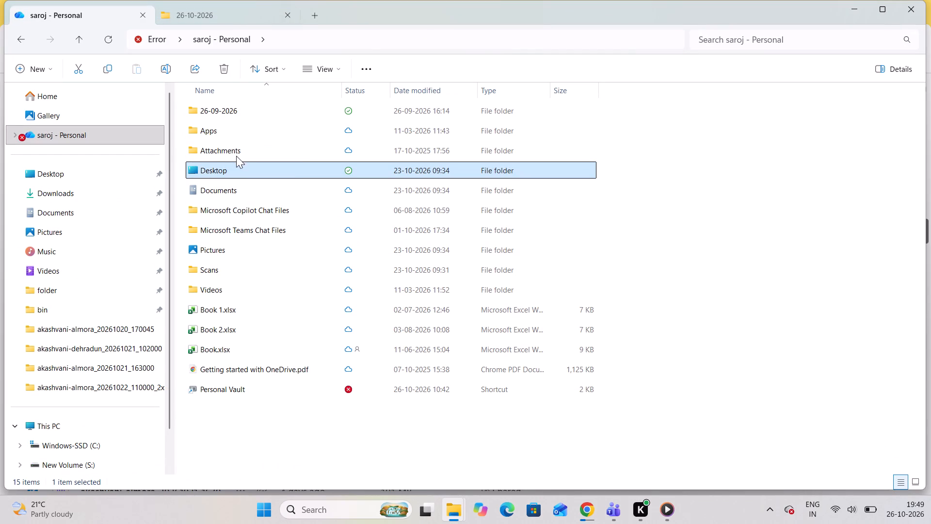
{"action": "left_click", "coordinate": [92, 196]}
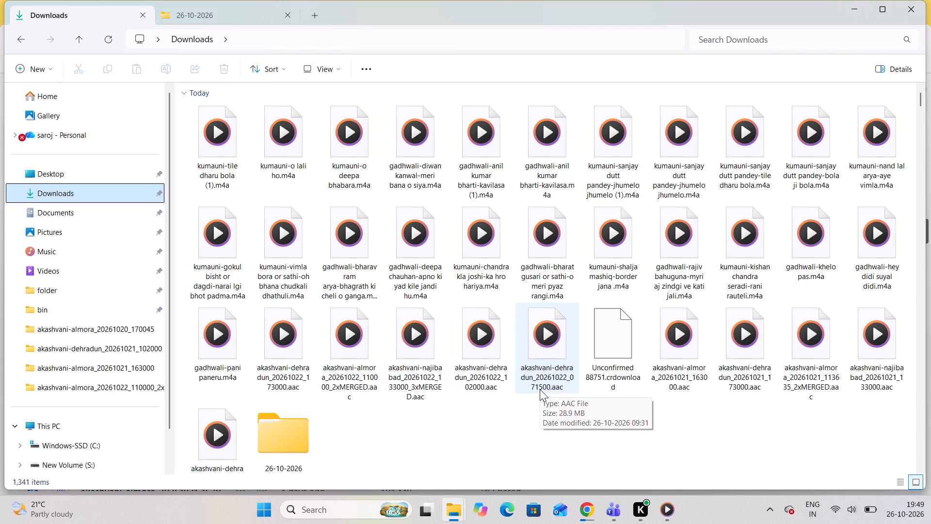
{"action": "scroll", "coordinate": [540, 389], "scroll_direction": "up", "scroll_amount": 1}
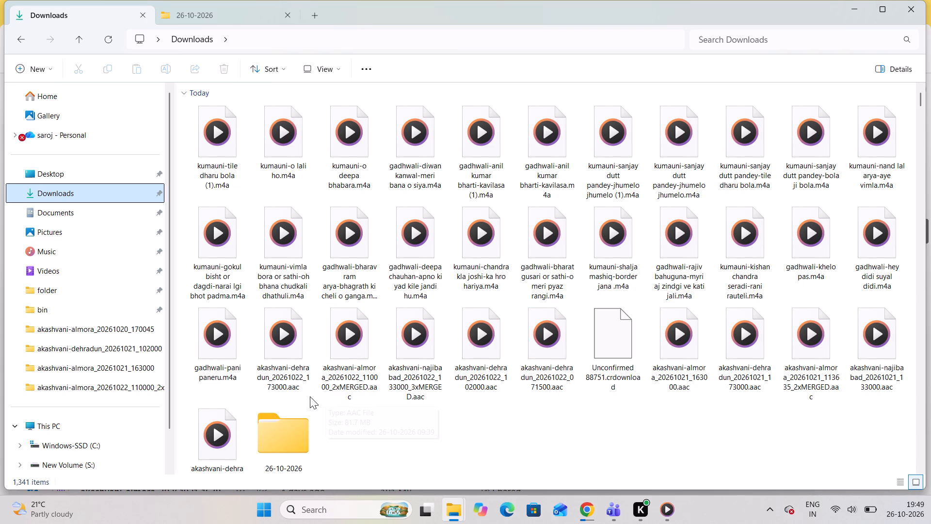
{"action": "scroll", "coordinate": [310, 396], "scroll_direction": "down", "scroll_amount": 2}
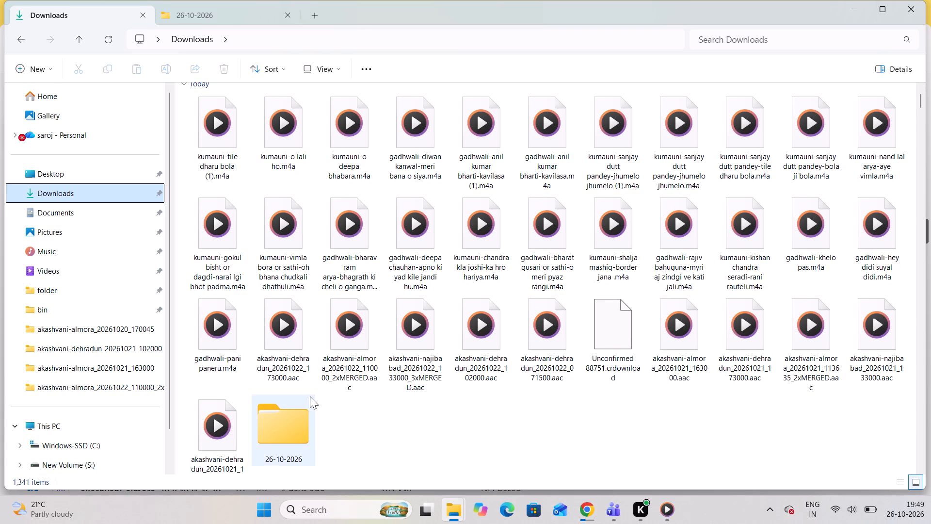
{"action": "scroll", "coordinate": [310, 396], "scroll_direction": "down", "scroll_amount": 1}
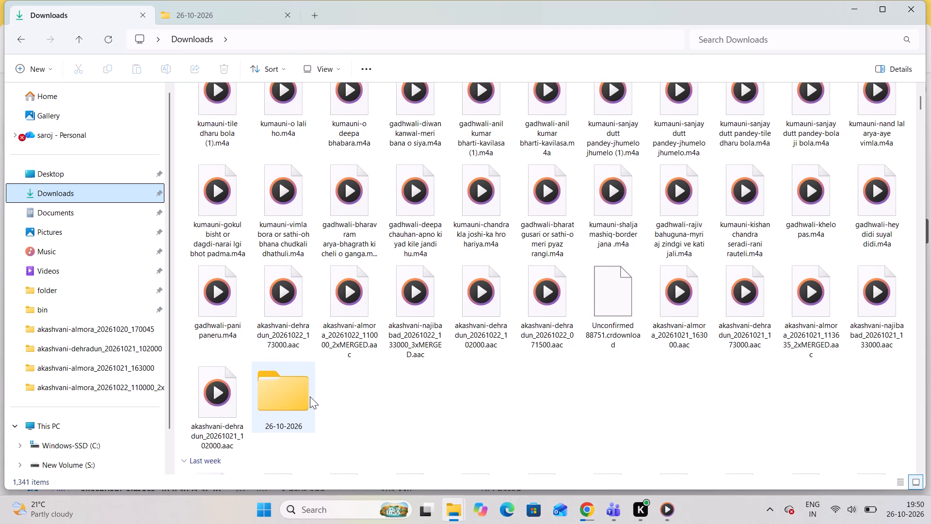
{"action": "left_click", "coordinate": [854, 6]}
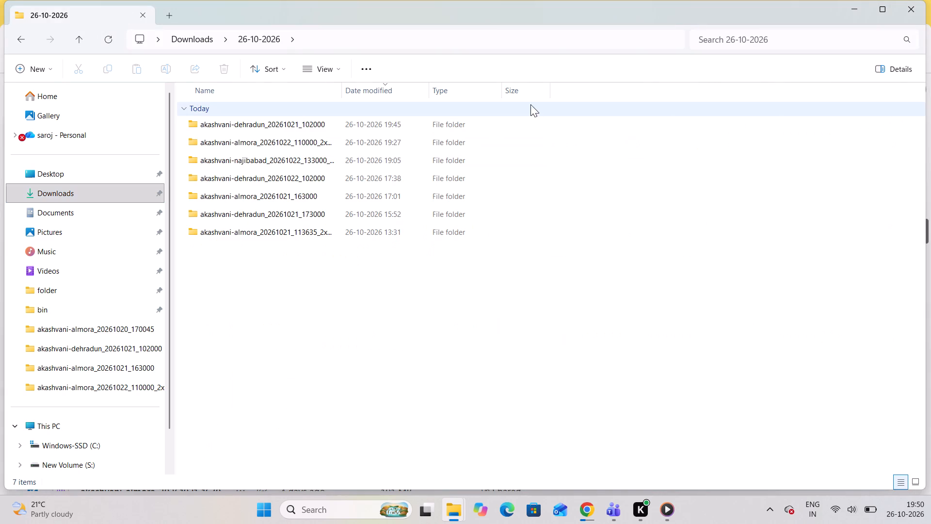
Compare the 20261022 recordings listed in OneDrive with the akashvani files in Downloads, checking akashvani-dehradun_20261022_173000.aac.
{"action": "left_click", "coordinate": [642, 148]}
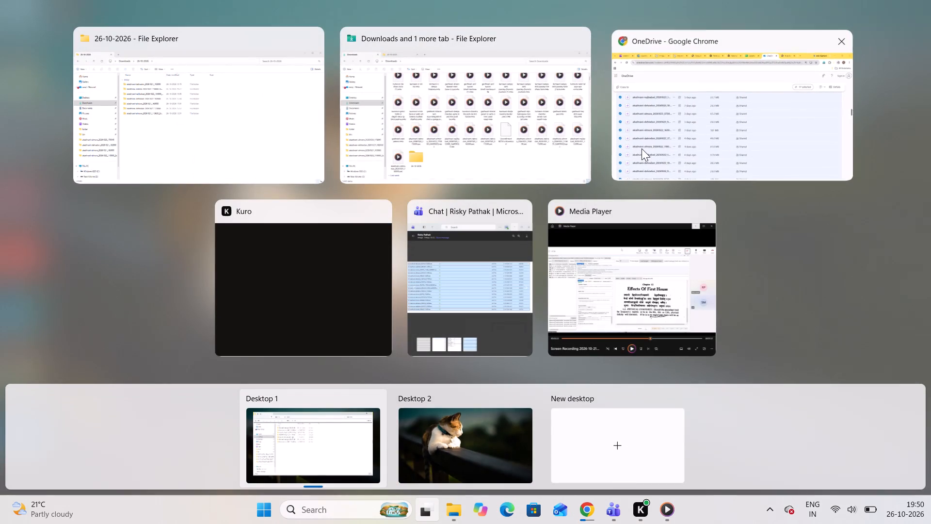
{"action": "scroll", "coordinate": [474, 298], "scroll_direction": "down", "scroll_amount": 1}
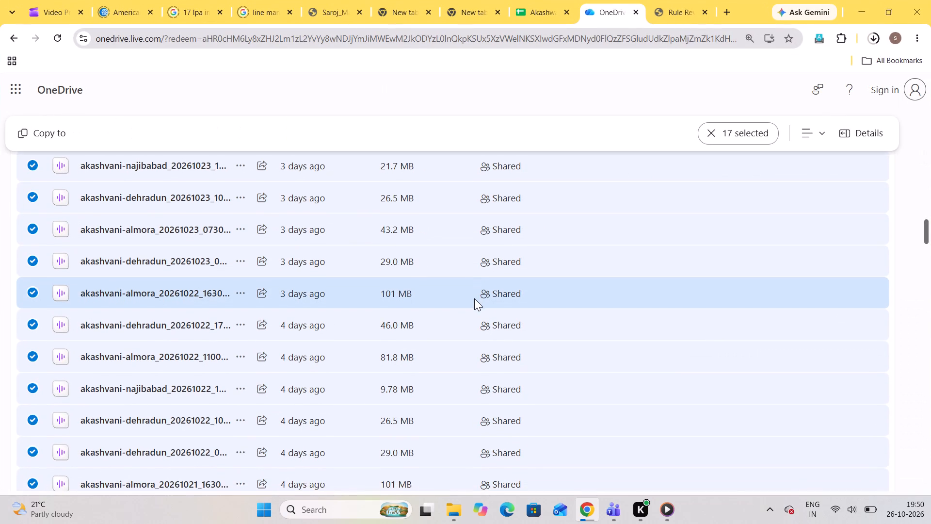
{"action": "scroll", "coordinate": [474, 298], "scroll_direction": "down", "scroll_amount": 1}
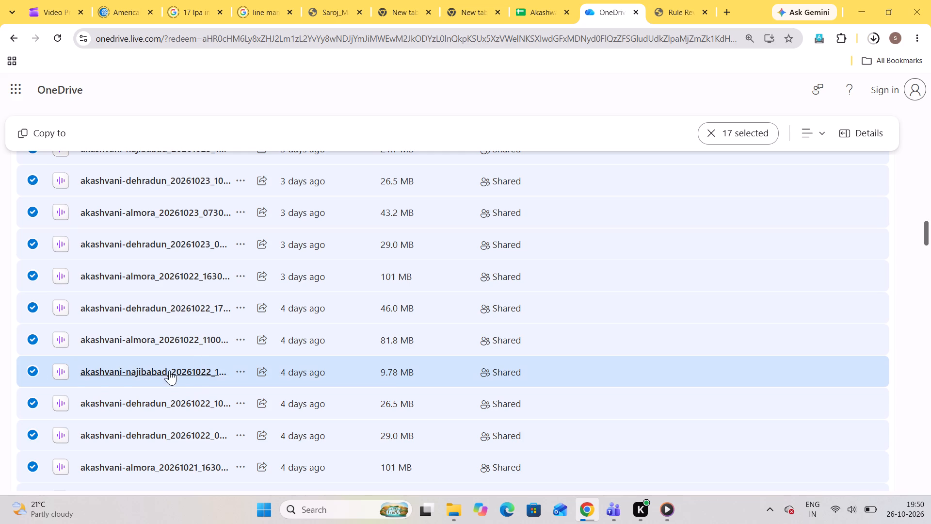
{"action": "scroll", "coordinate": [62, 478], "scroll_direction": "up", "scroll_amount": 2}
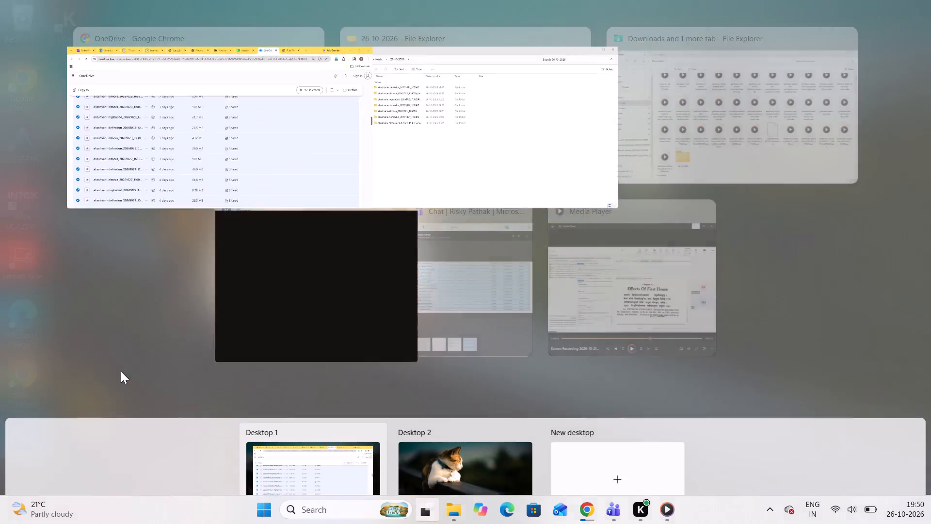
{"action": "left_click", "coordinate": [482, 154]}
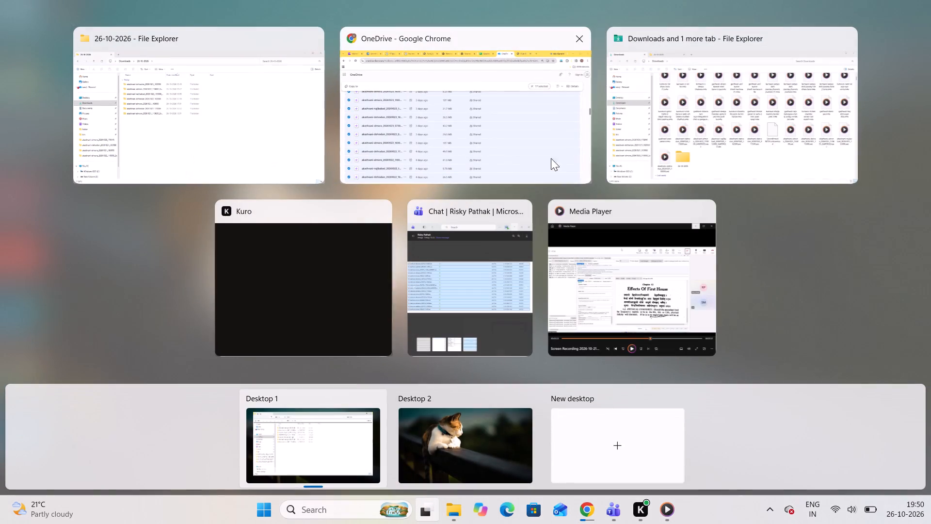
{"action": "left_click", "coordinate": [678, 155]}
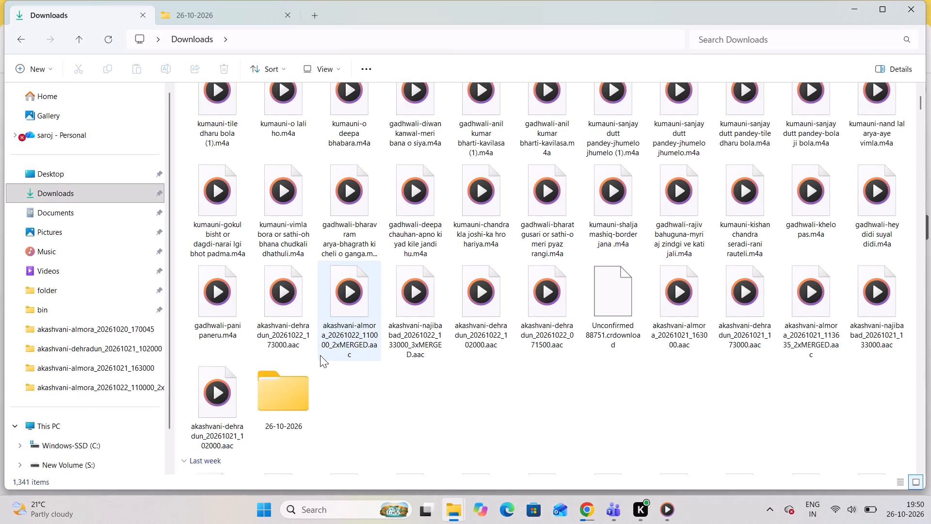
{"action": "left_click", "coordinate": [294, 347]}
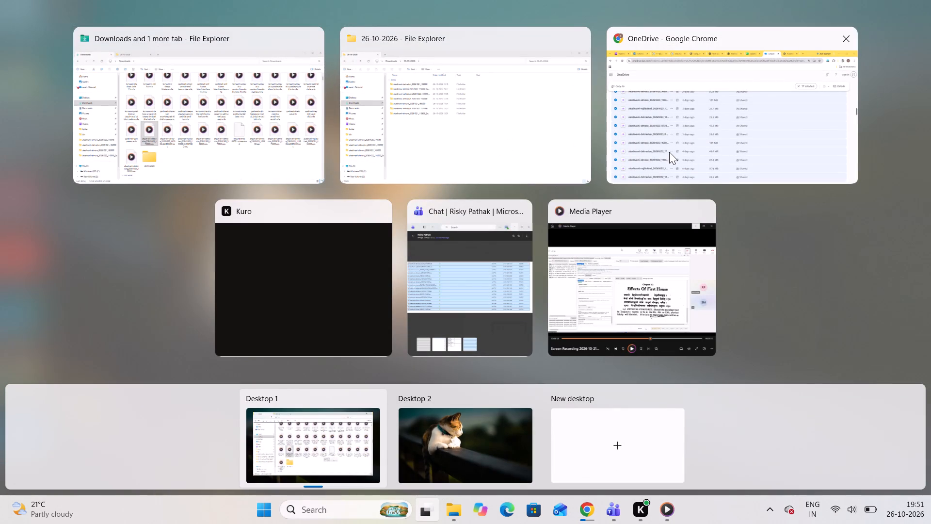
Switch back to OneDrive, clear the existing multiple selection and download only akashvani-almora_20261022_163000.aac.
{"action": "left_click", "coordinate": [669, 152]}
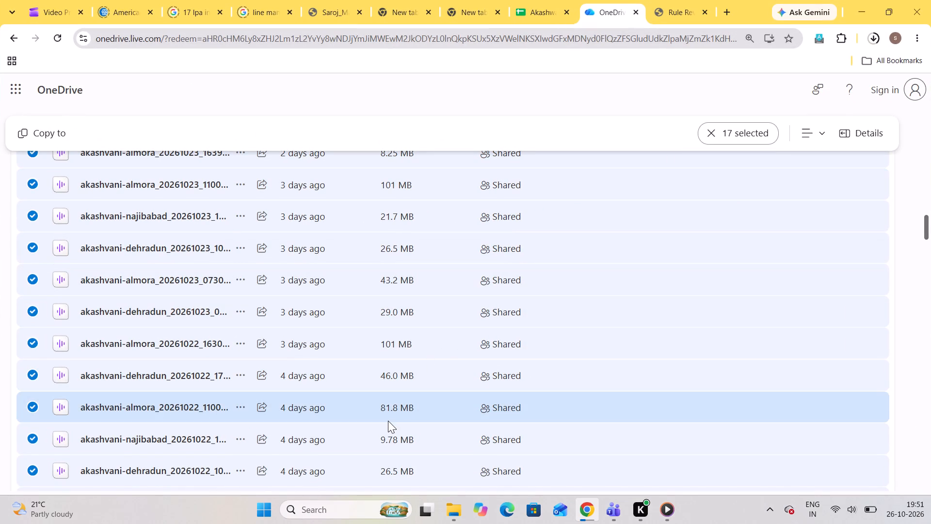
{"action": "scroll", "coordinate": [388, 421], "scroll_direction": "down", "scroll_amount": 3}
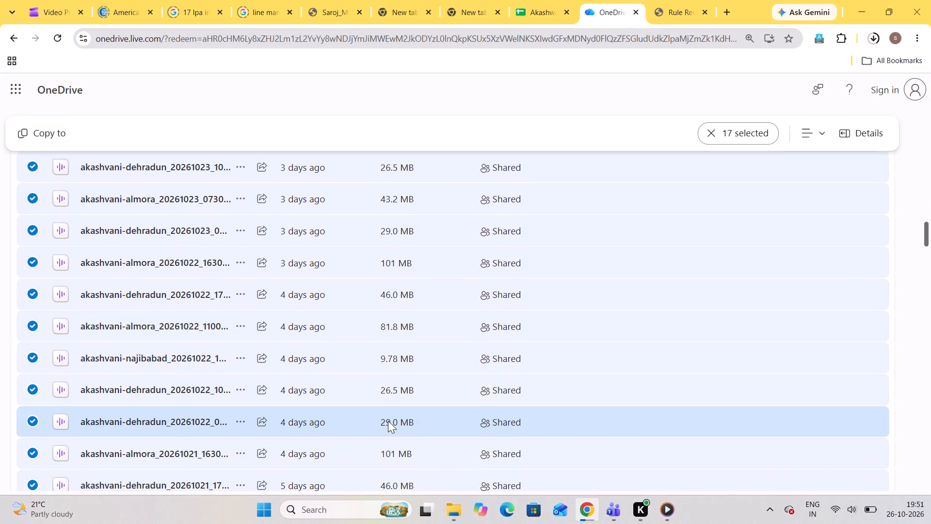
{"action": "scroll", "coordinate": [388, 421], "scroll_direction": "up", "scroll_amount": 2}
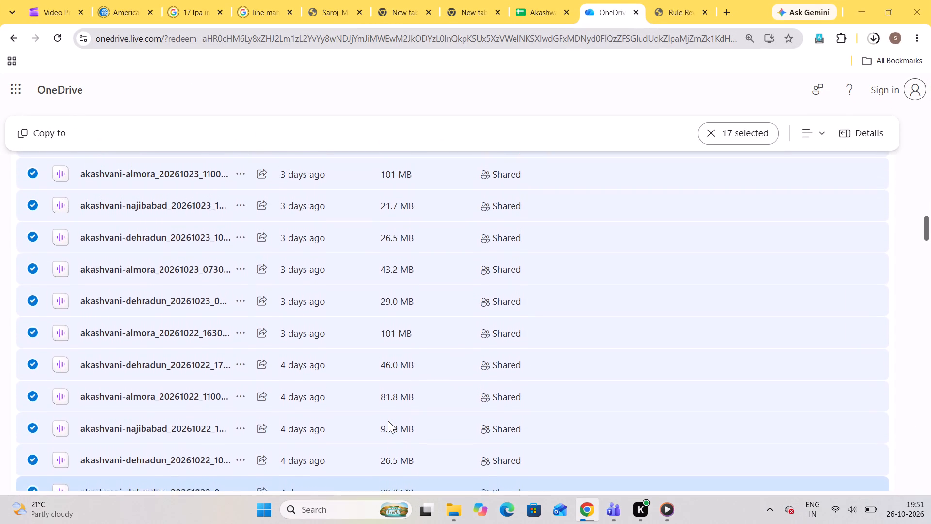
{"action": "scroll", "coordinate": [388, 421], "scroll_direction": "up", "scroll_amount": 2}
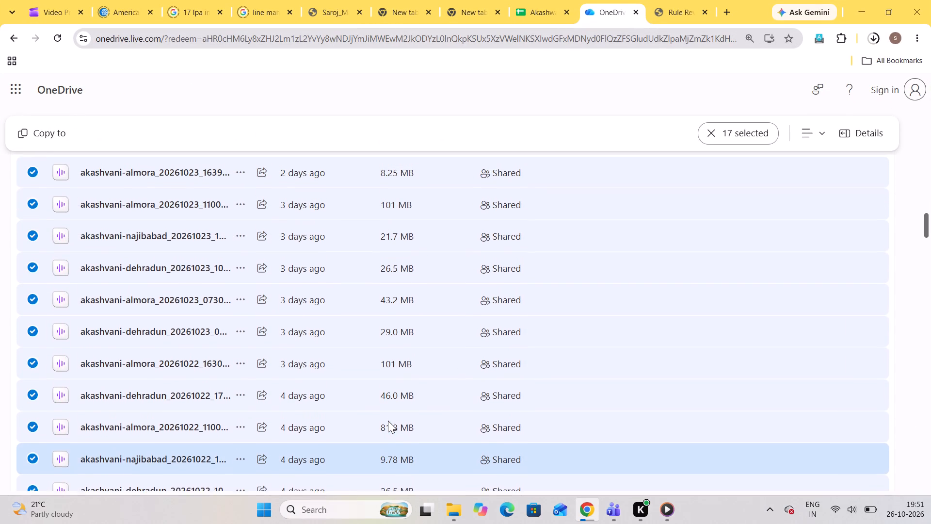
{"action": "scroll", "coordinate": [388, 421], "scroll_direction": "up", "scroll_amount": 3}
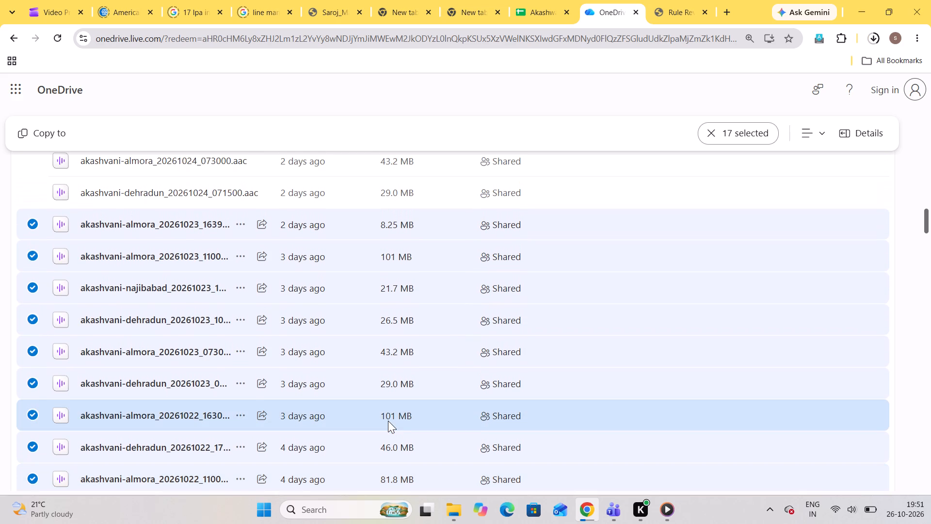
{"action": "scroll", "coordinate": [388, 421], "scroll_direction": "up", "scroll_amount": 1}
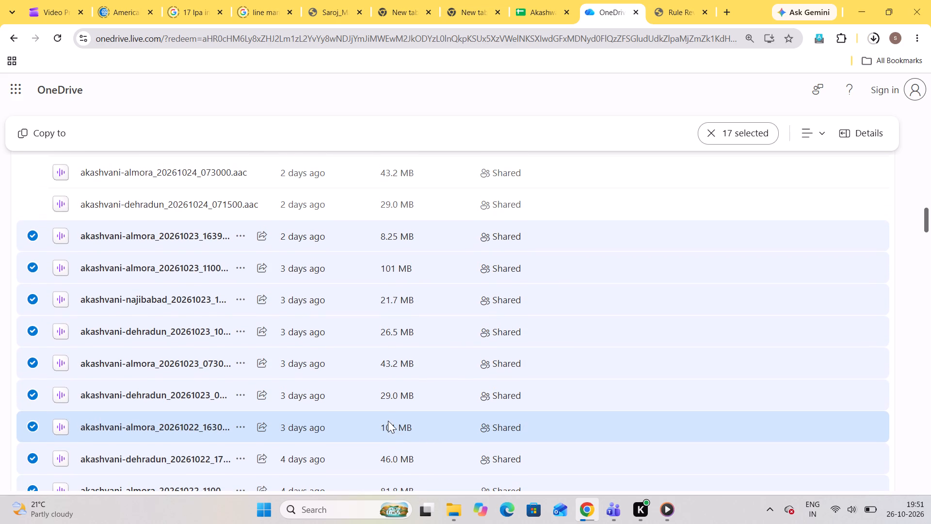
{"action": "left_click", "coordinate": [33, 427]}
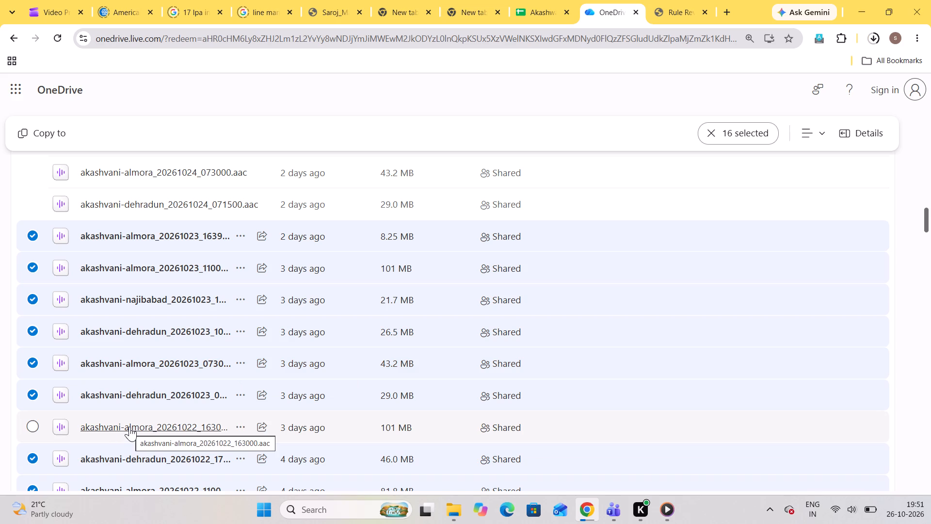
{"action": "left_click", "coordinate": [732, 122]}
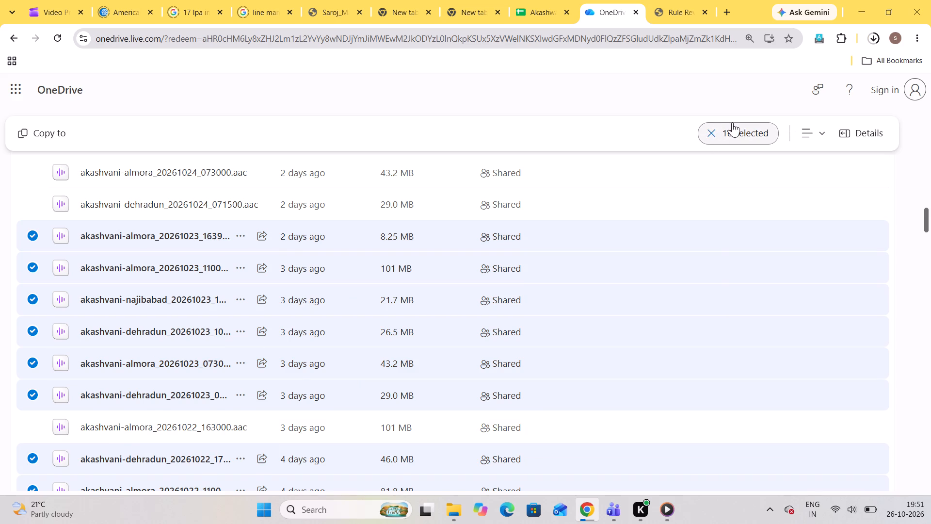
{"action": "left_click", "coordinate": [31, 428]}
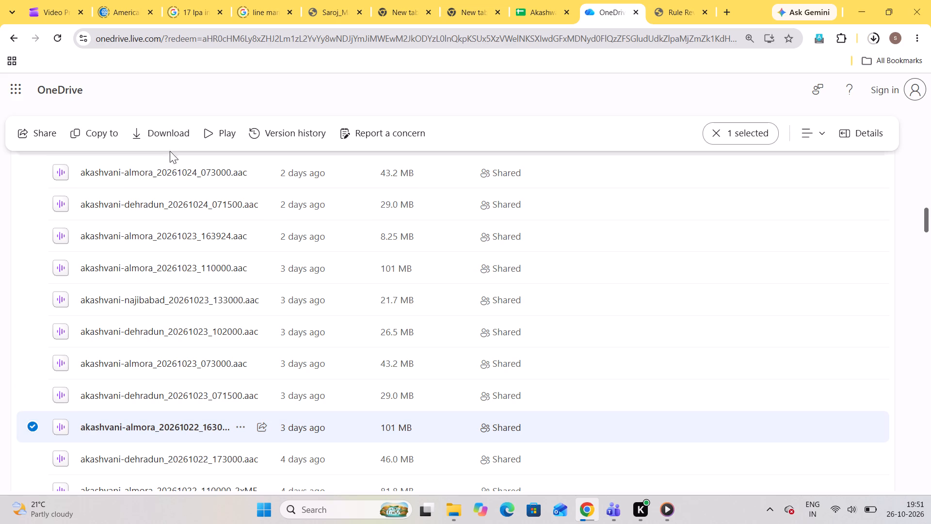
{"action": "left_click", "coordinate": [173, 131]}
Download akashvani-dehradun_20261023_071500.aac from OneDrive as a single file.
{"action": "left_click", "coordinate": [32, 424]}
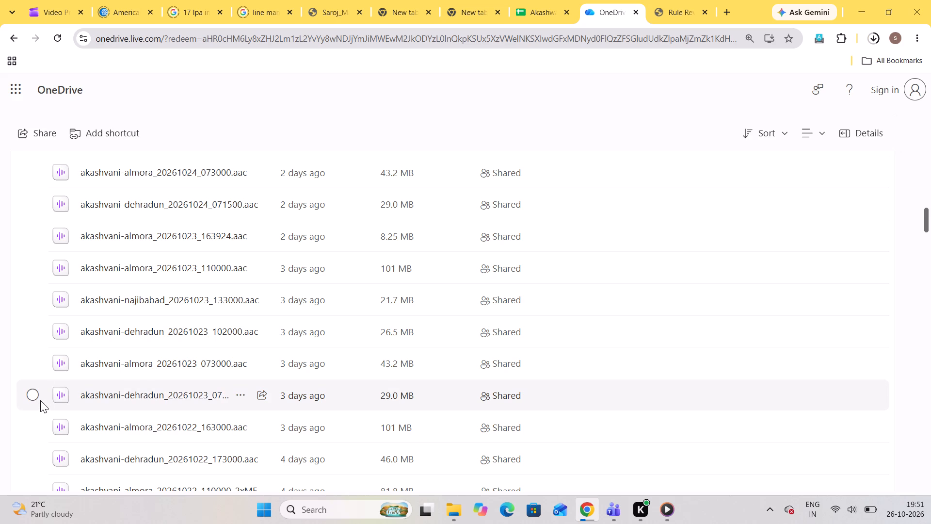
{"action": "left_click", "coordinate": [35, 398]}
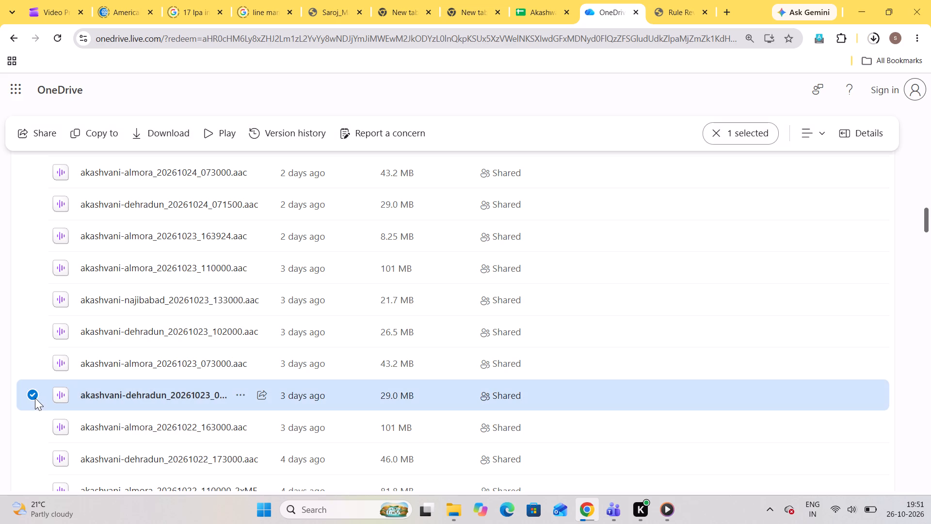
{"action": "left_click", "coordinate": [167, 132]}
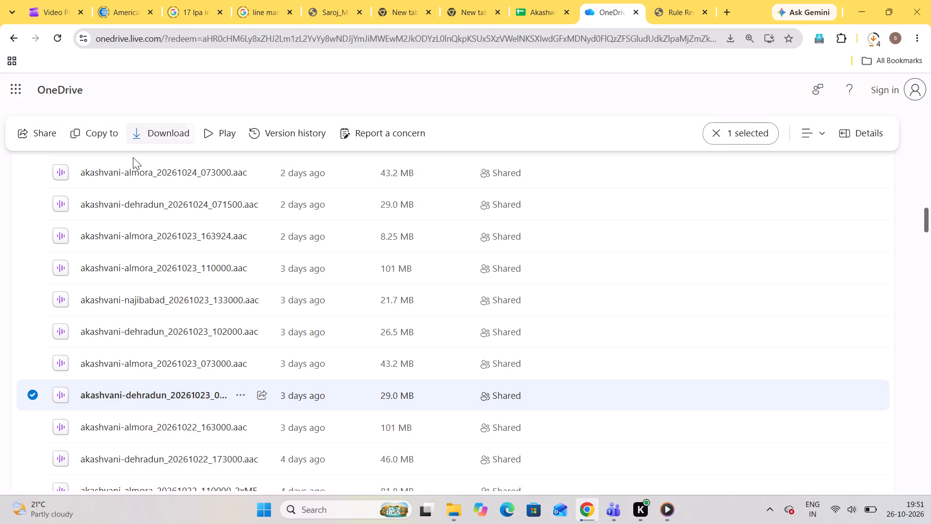
Download akashvani-almora_20261023_073000.aac from OneDrive as a single file.
{"action": "left_click", "coordinate": [33, 362]}
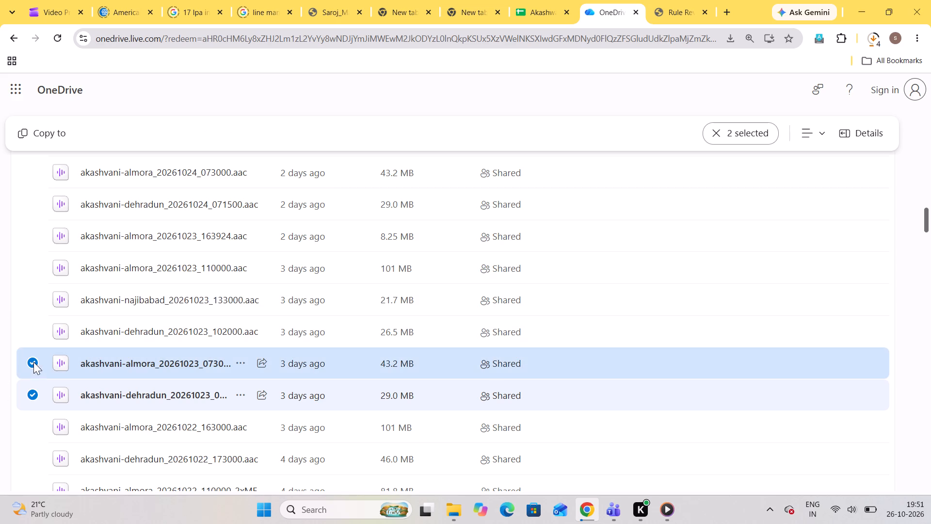
{"action": "left_click", "coordinate": [29, 394]}
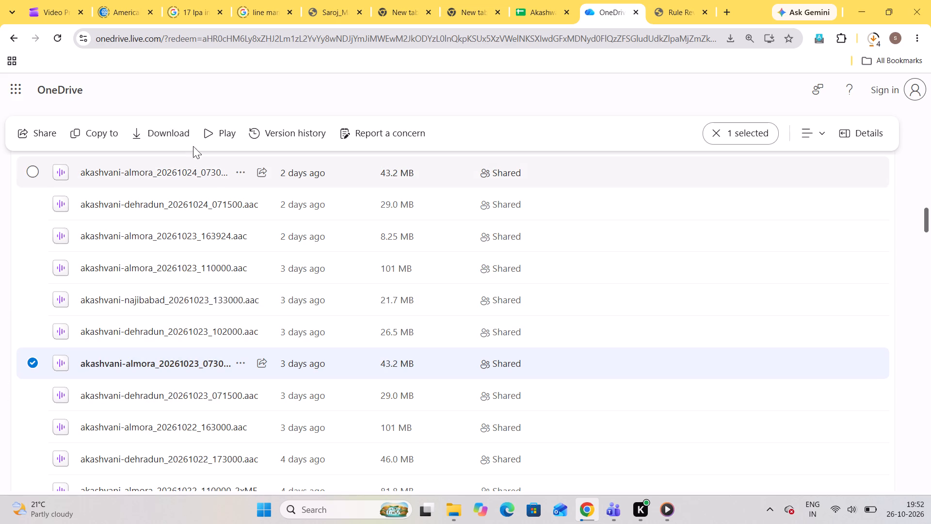
{"action": "left_click", "coordinate": [181, 128]}
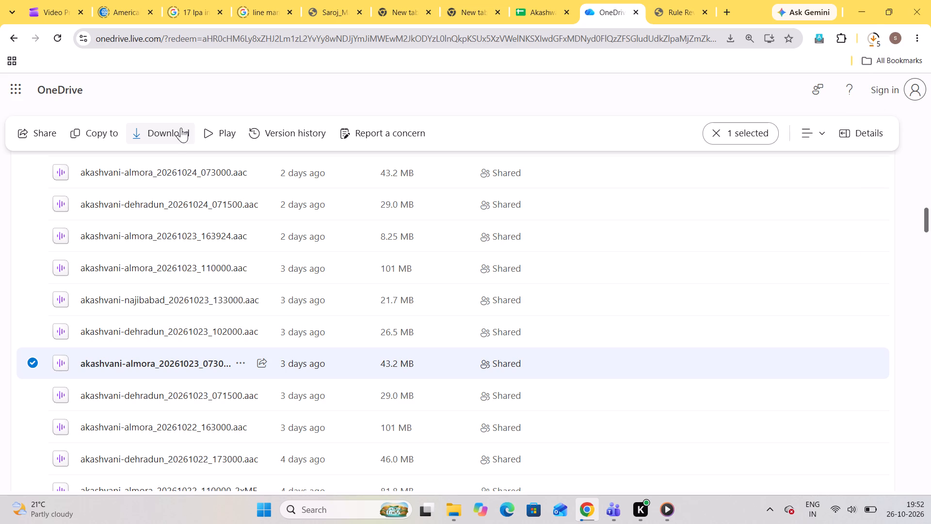
Clear the OneDrive file selection and cancel the paused downloads akashvani-almora_20260901_163000.aac and akashvani-almora_20260901_130726.aac.
{"action": "left_click", "coordinate": [36, 360]}
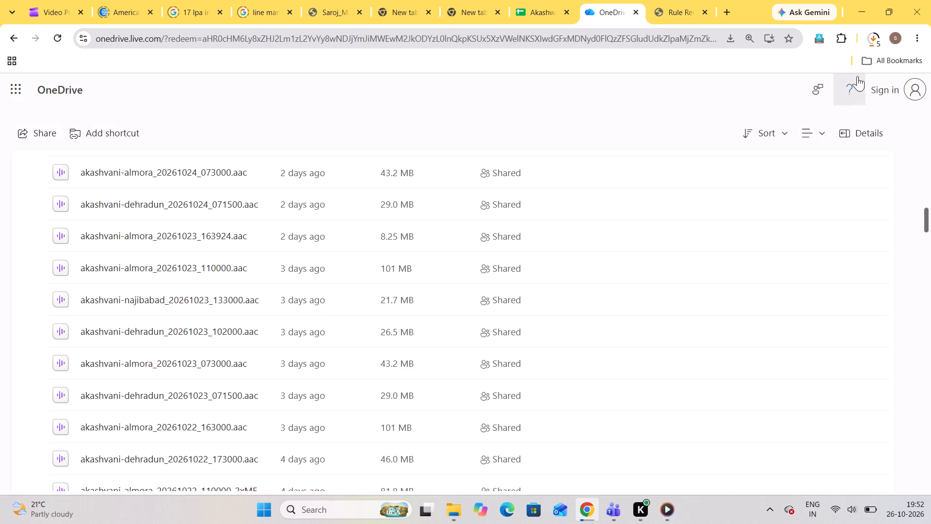
{"action": "left_click", "coordinate": [869, 43]}
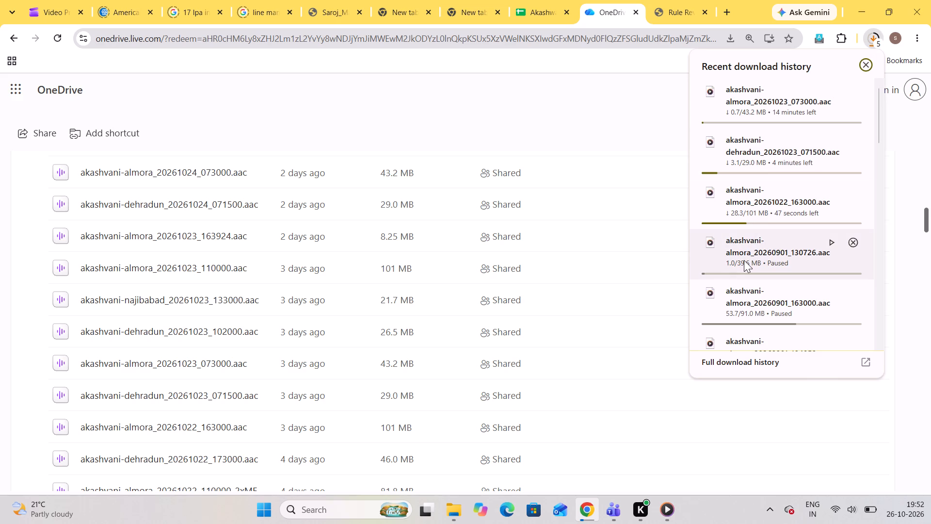
{"action": "scroll", "coordinate": [744, 260], "scroll_direction": "left", "scroll_amount": 1}
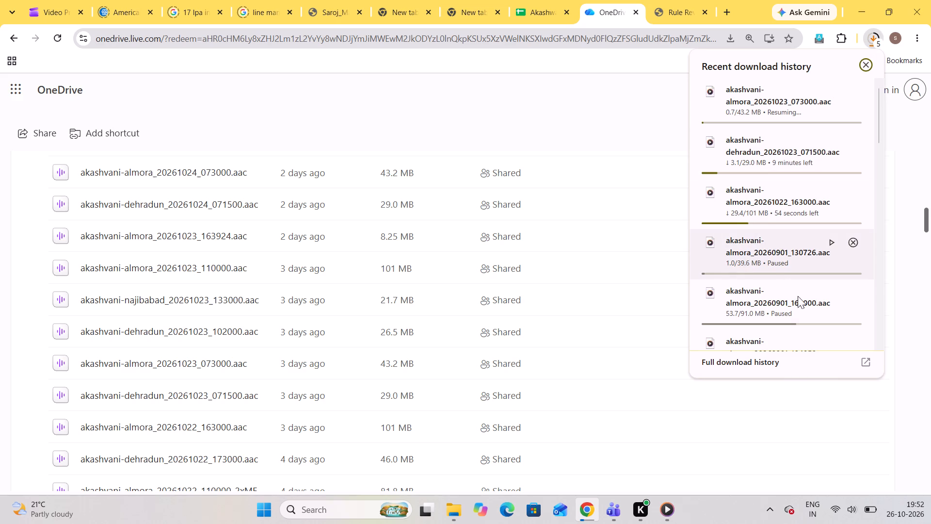
{"action": "left_click", "coordinate": [854, 291]}
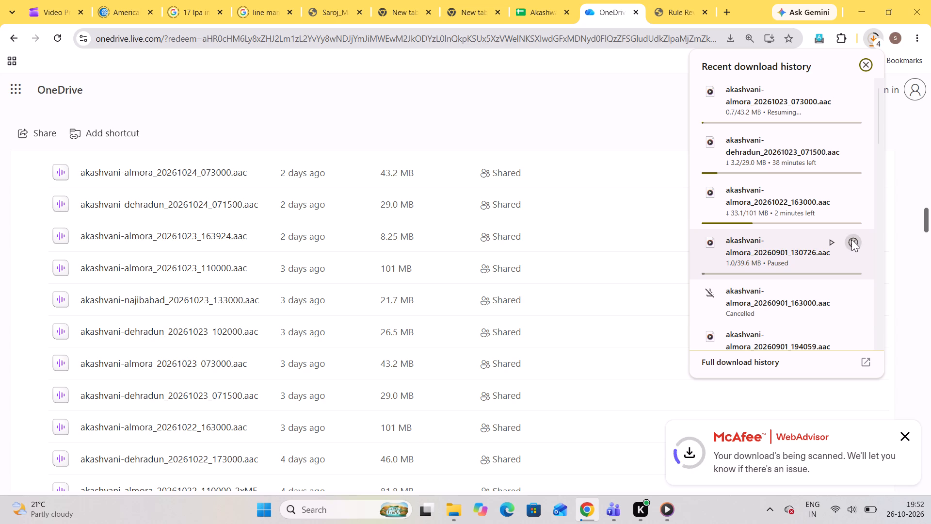
{"action": "left_click", "coordinate": [851, 239]}
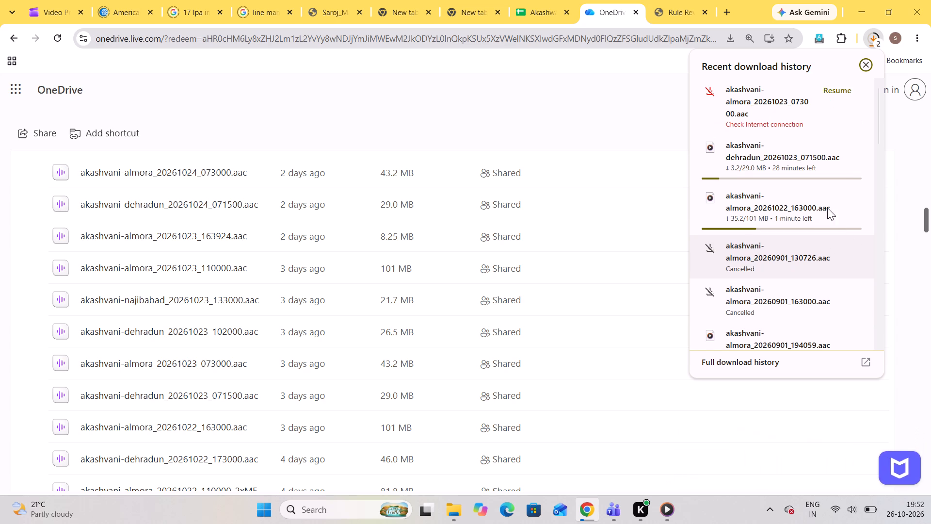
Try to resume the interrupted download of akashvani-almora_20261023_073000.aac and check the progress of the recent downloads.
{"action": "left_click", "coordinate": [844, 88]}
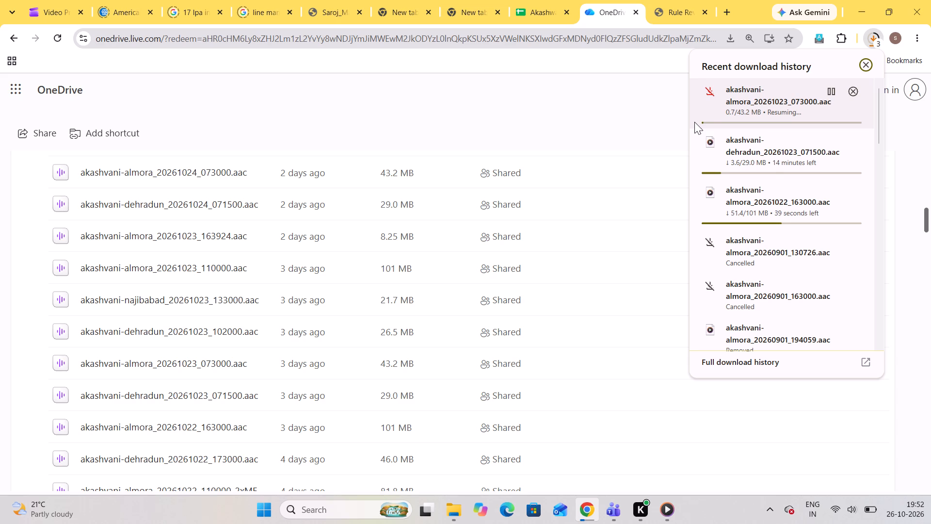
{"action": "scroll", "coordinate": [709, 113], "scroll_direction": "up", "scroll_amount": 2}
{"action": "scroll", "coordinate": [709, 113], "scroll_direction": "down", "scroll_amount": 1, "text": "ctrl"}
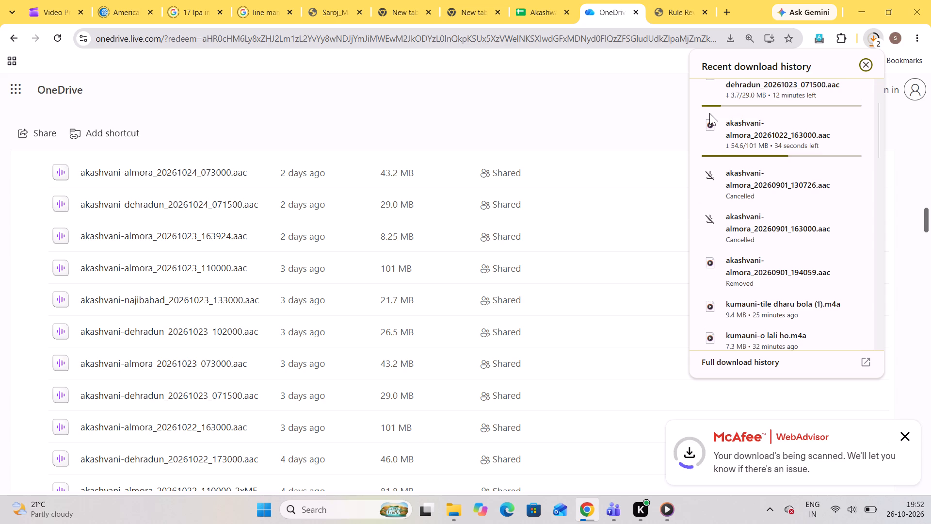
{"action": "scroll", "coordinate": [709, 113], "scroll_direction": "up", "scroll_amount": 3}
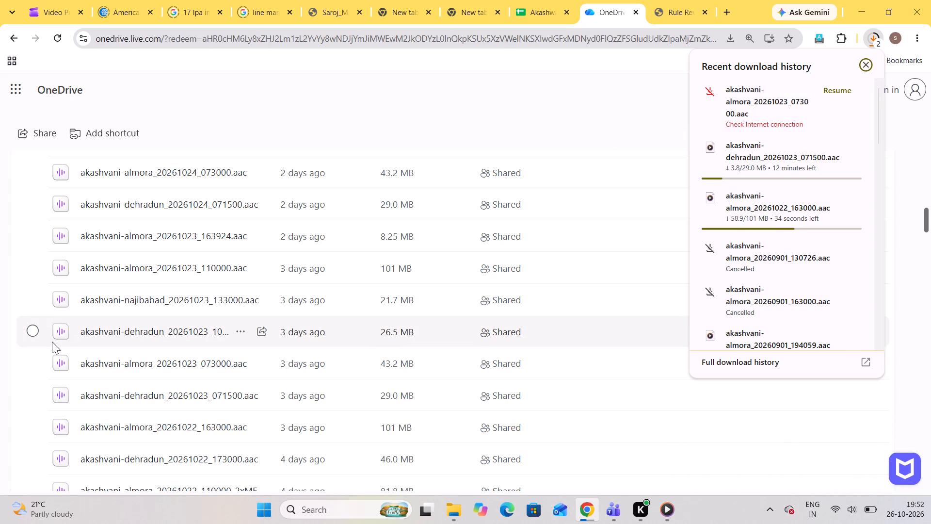
Reselect akashvani-almora_20261023_073000.aac in OneDrive and check its entry in the recent download history.
{"action": "left_click", "coordinate": [31, 363]}
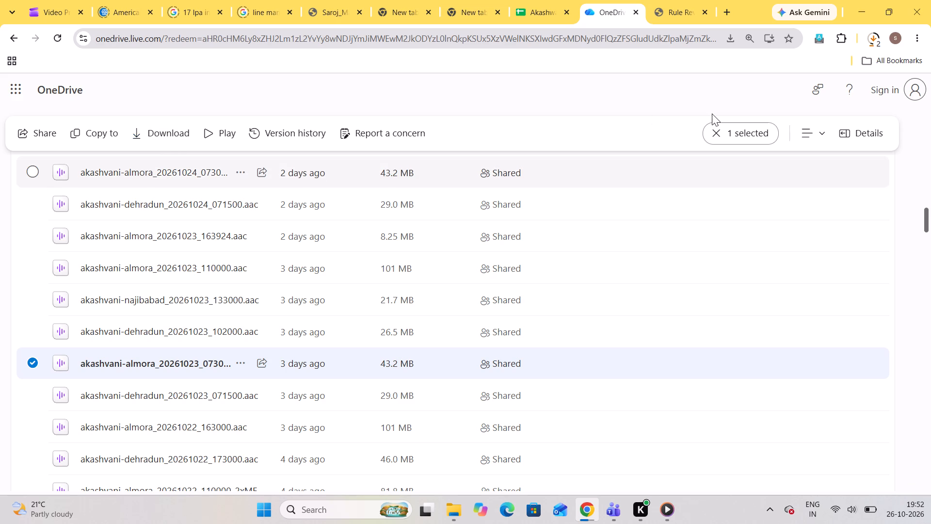
{"action": "left_click", "coordinate": [876, 39]}
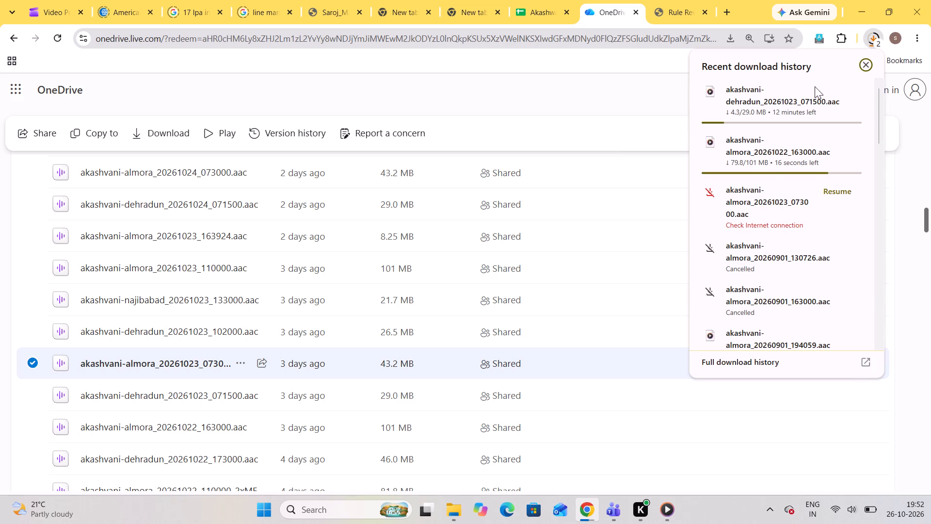
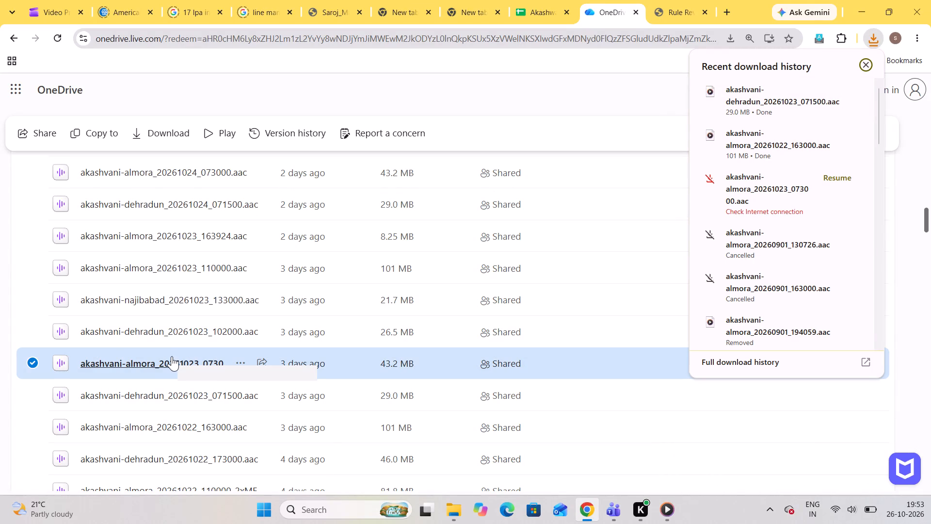
Download akashvani-almora_20261023_073000.aac from OneDrive again.
{"action": "left_click", "coordinate": [166, 125]}
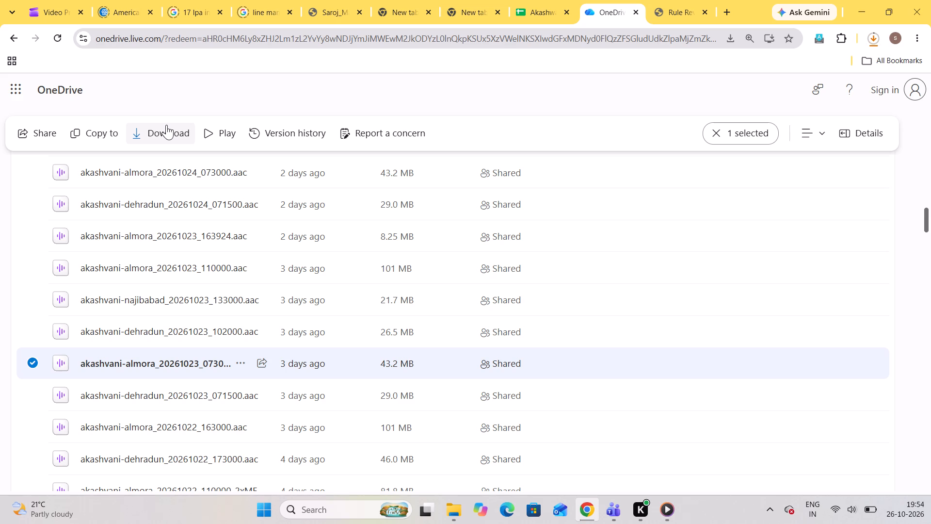
Download only akashvani-dehradun_20261023_102000.aac from OneDrive and review the progress of the recent downloads.
{"action": "left_click", "coordinate": [35, 333]}
{"action": "left_click", "coordinate": [32, 360]}
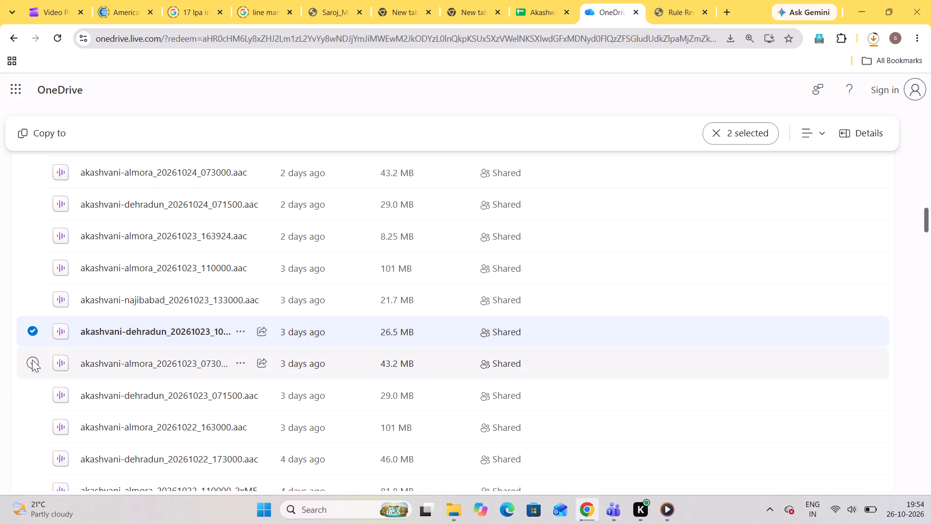
{"action": "left_click", "coordinate": [169, 129]}
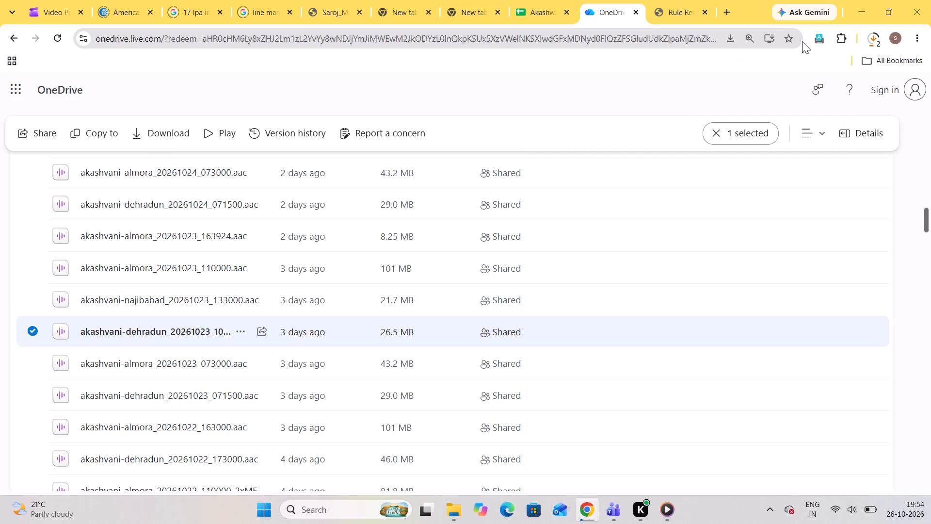
{"action": "left_click", "coordinate": [869, 40]}
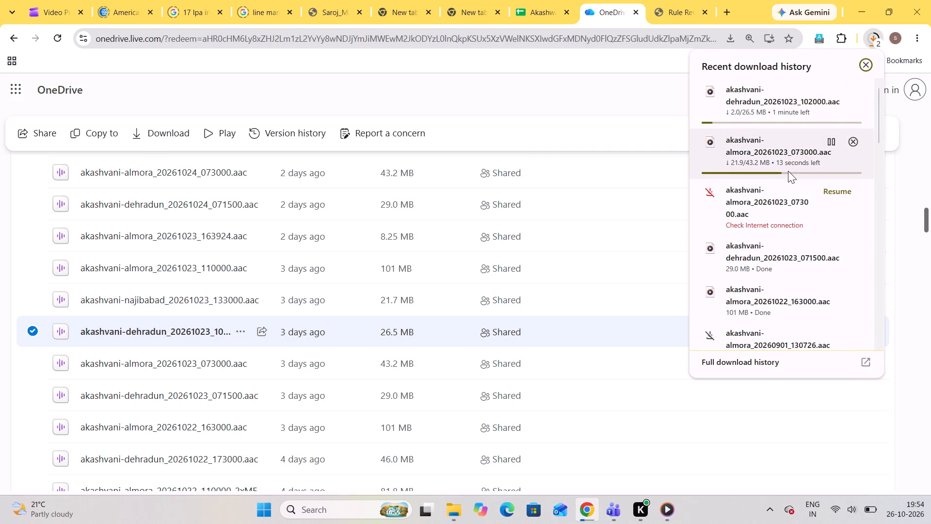
{"action": "scroll", "coordinate": [788, 171], "scroll_direction": "down", "scroll_amount": 2}
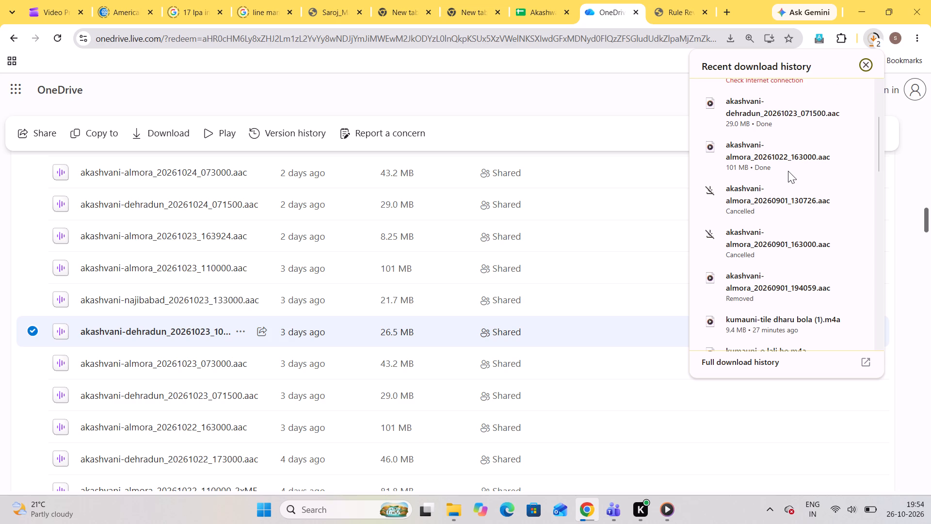
{"action": "scroll", "coordinate": [788, 171], "scroll_direction": "up", "scroll_amount": 2}
{"action": "scroll", "coordinate": [794, 225], "scroll_direction": "up", "scroll_amount": 1}
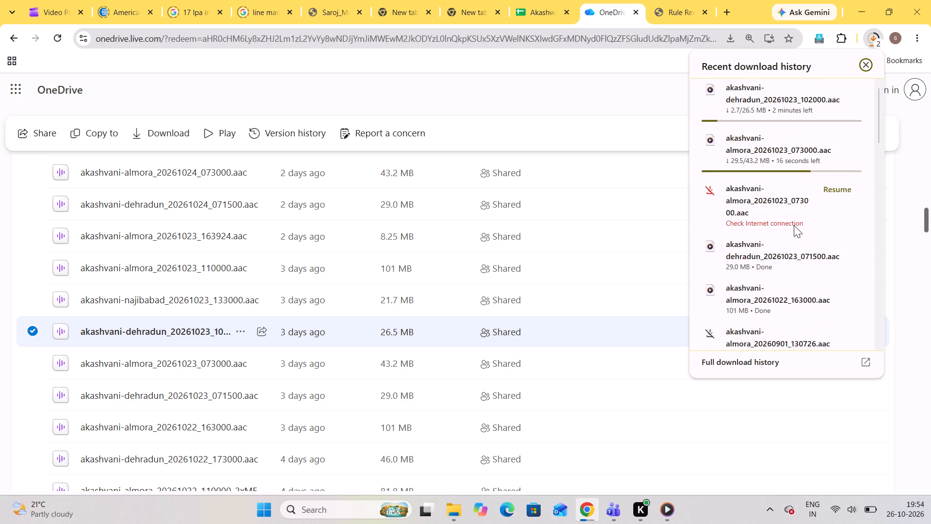
{"action": "scroll", "coordinate": [794, 225], "scroll_direction": "up", "scroll_amount": 1}
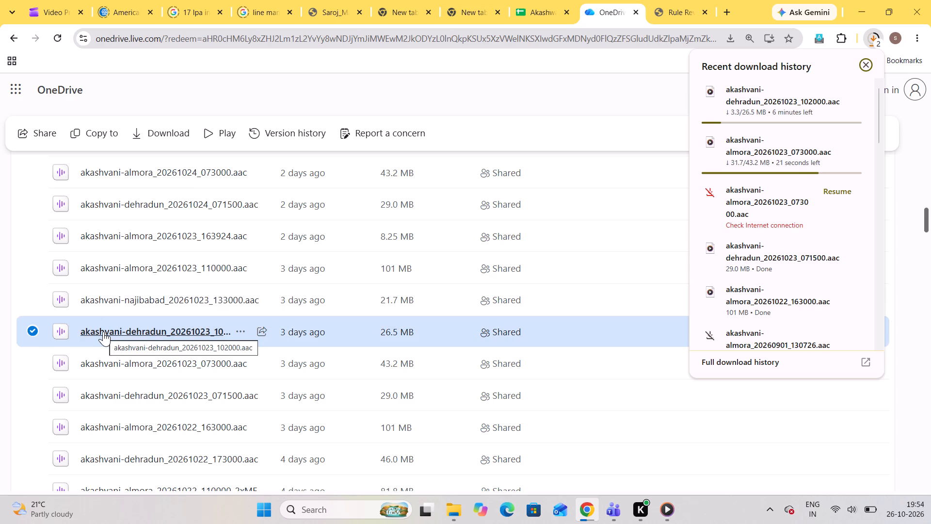
Switch the OneDrive selection to akashvani-najibabad_20261023_133000.aac and download it.
{"action": "left_click", "coordinate": [29, 333]}
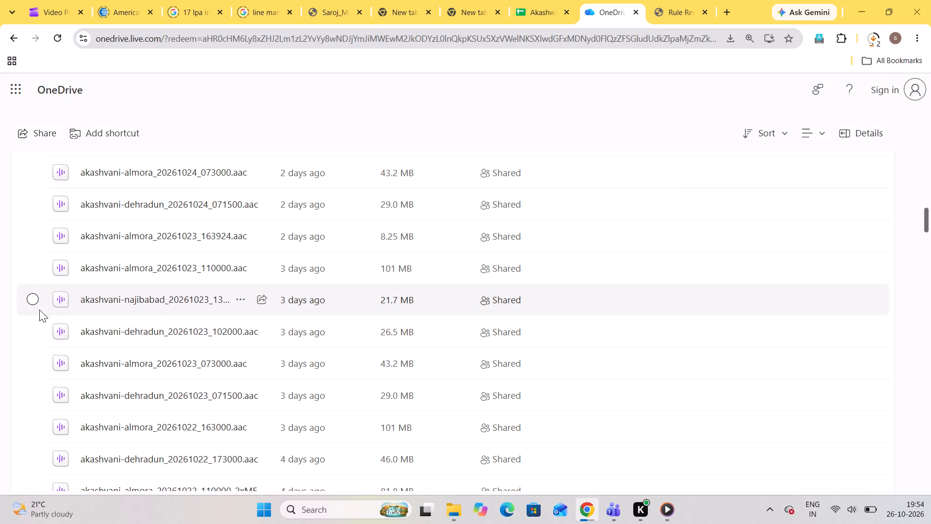
{"action": "left_click", "coordinate": [35, 301]}
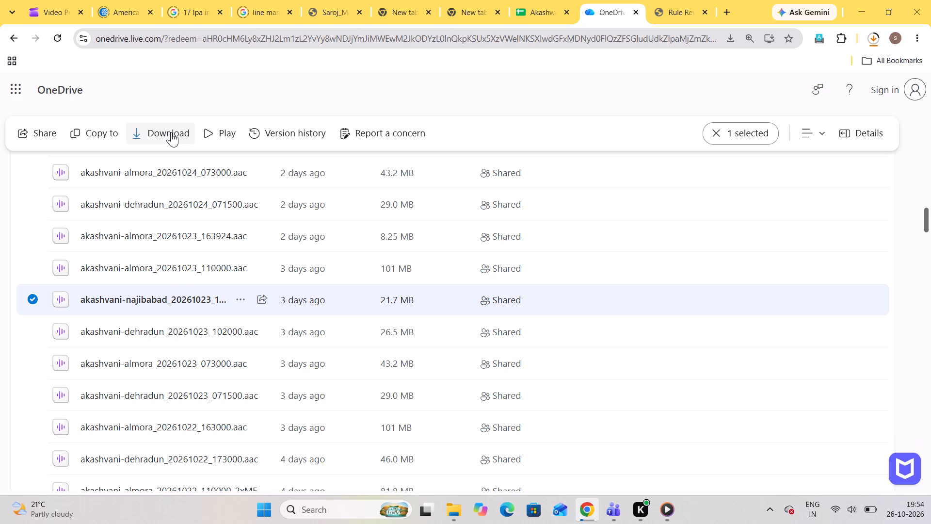
{"action": "left_click", "coordinate": [171, 132]}
Download only akashvani-almora_20261023_110000.aac from OneDrive, checking the recent download history and requesting the file again.
{"action": "left_click", "coordinate": [31, 269]}
{"action": "left_click", "coordinate": [29, 296]}
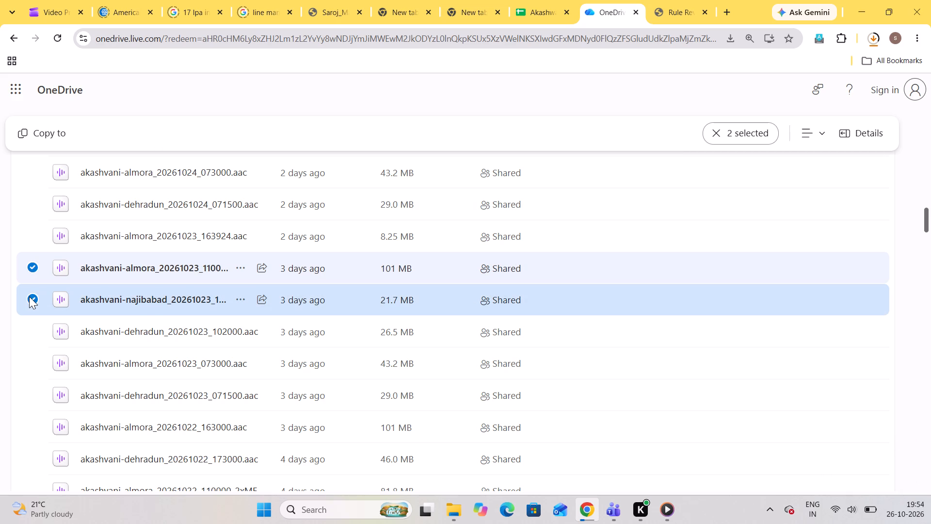
{"action": "left_click", "coordinate": [140, 129]}
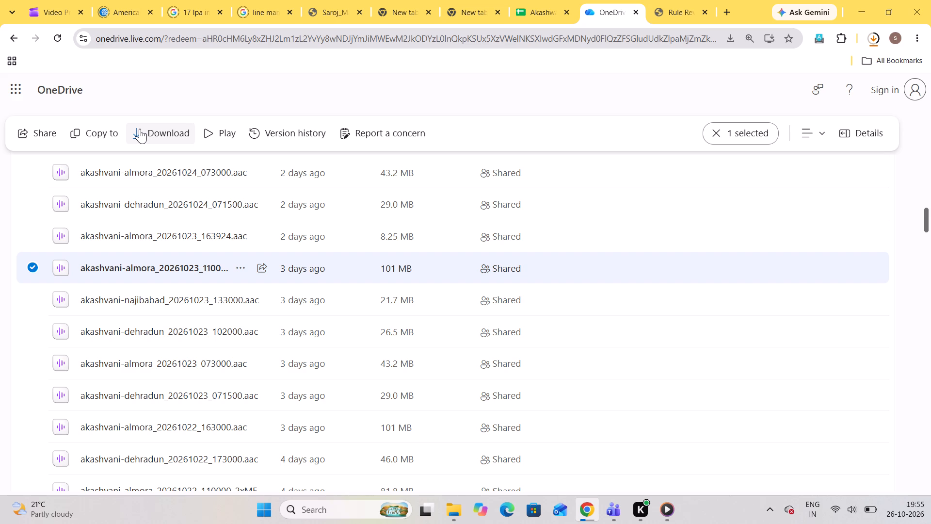
{"action": "left_click", "coordinate": [33, 266]}
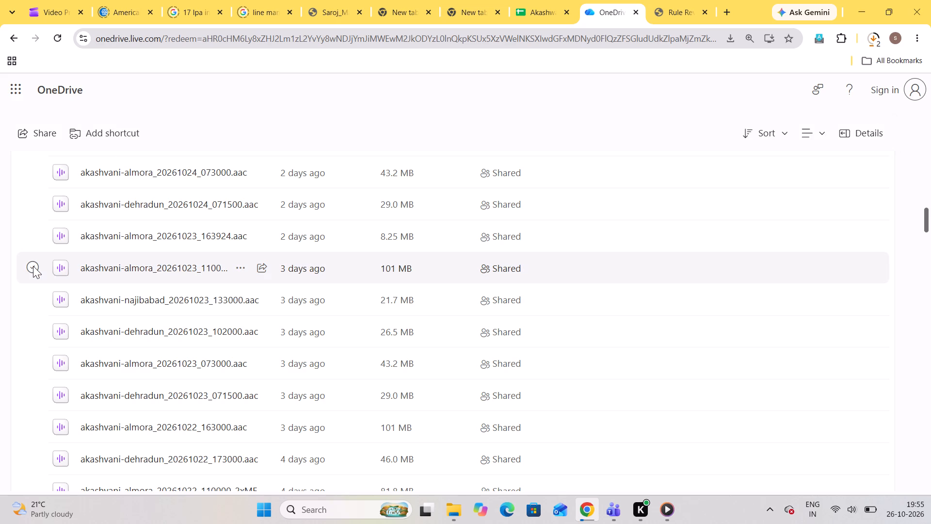
{"action": "left_click", "coordinate": [31, 269]}
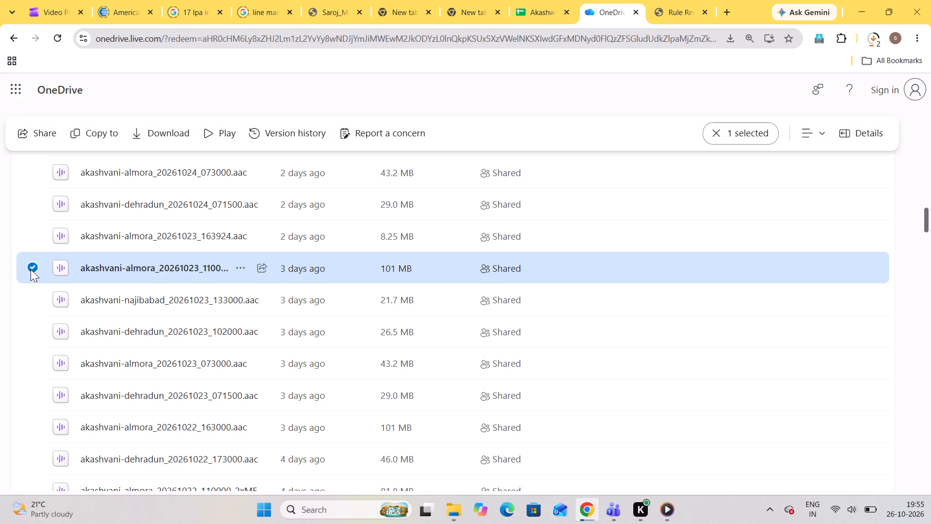
{"action": "left_click", "coordinate": [879, 39]}
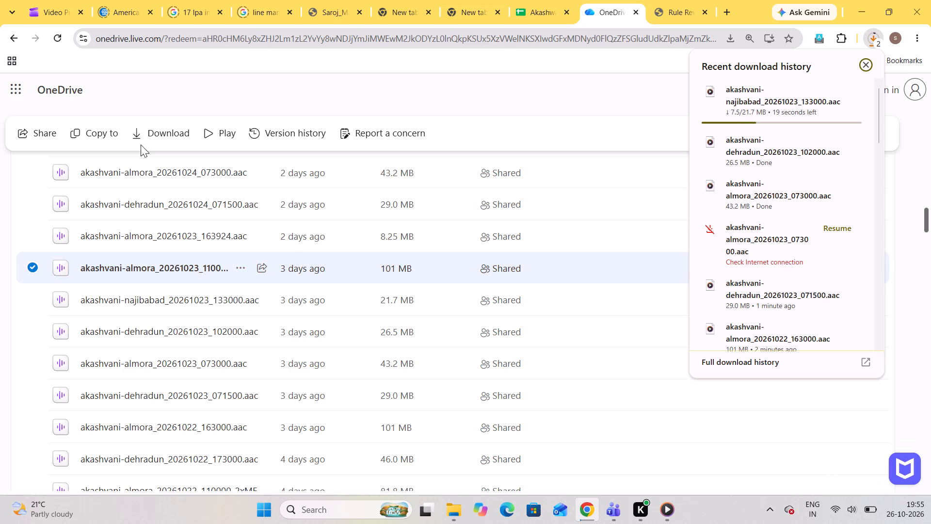
{"action": "left_click", "coordinate": [146, 128]}
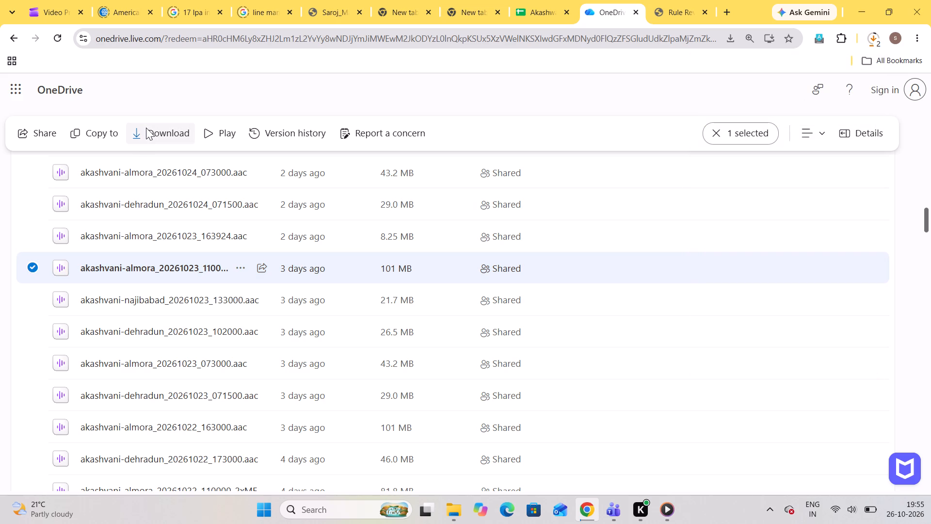
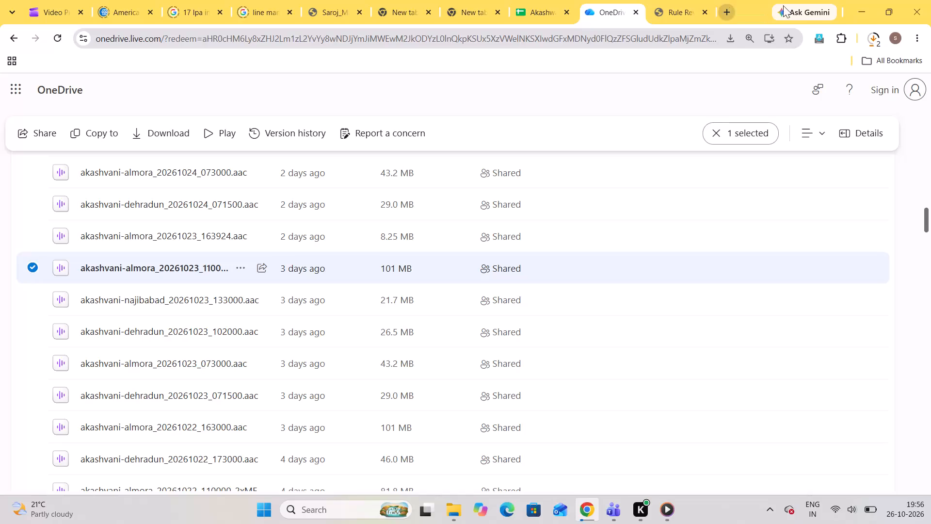
Cancel the duplicate download of akashvani-almora_20261023_110000 (1).aac, leaving the original download running.
{"action": "left_click", "coordinate": [872, 39]}
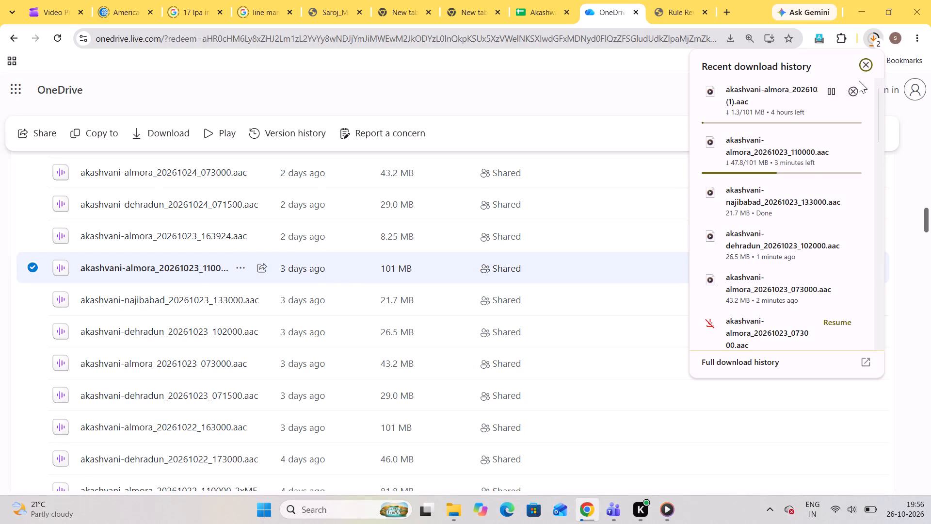
{"action": "left_click", "coordinate": [850, 91]}
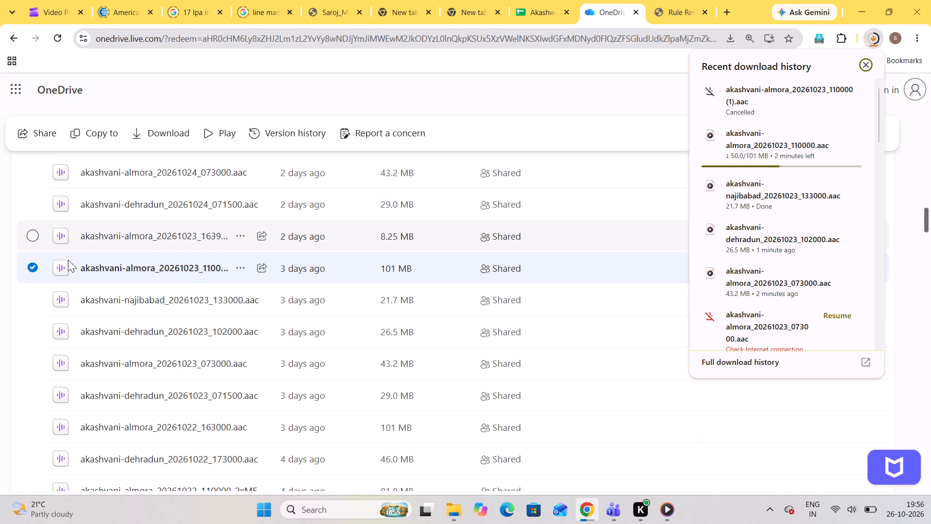
Switch the OneDrive selection to akashvani-almora_20261023_163924.aac, download it and check the download progress.
{"action": "left_click", "coordinate": [32, 267]}
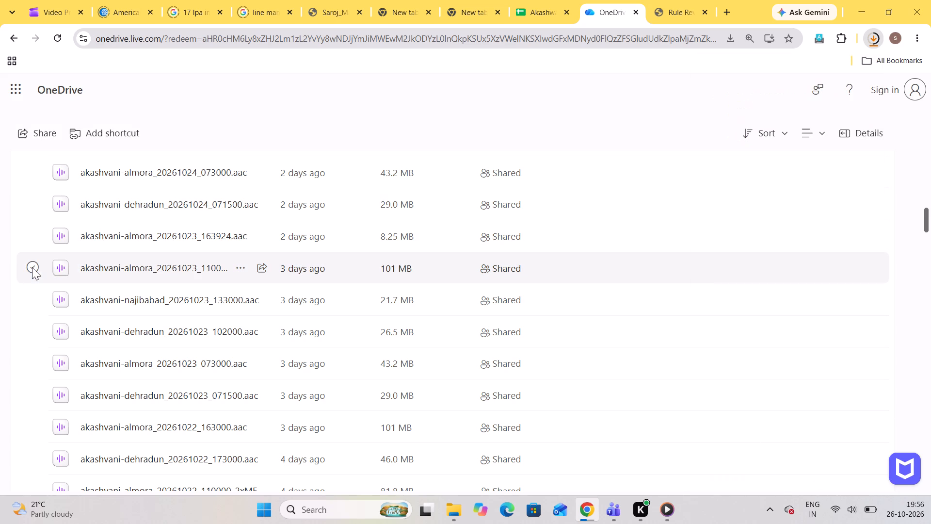
{"action": "left_click", "coordinate": [35, 236]}
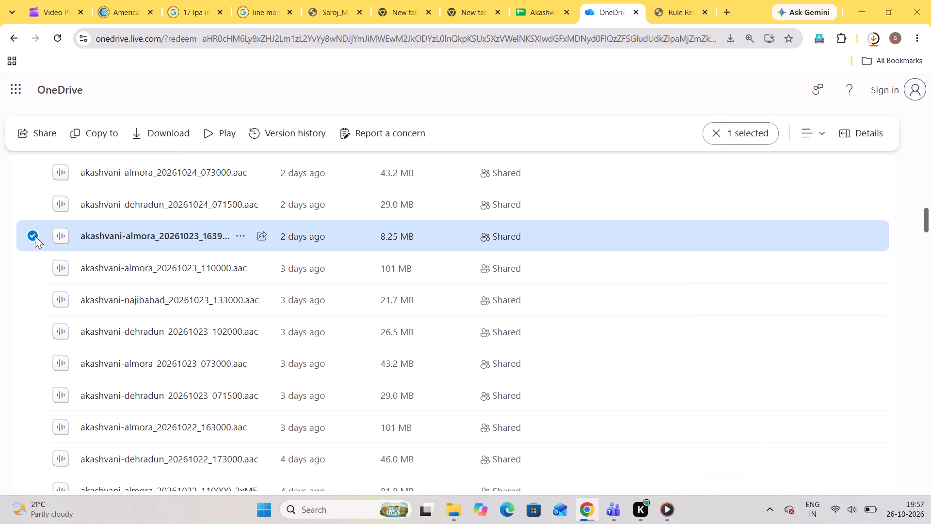
{"action": "left_click", "coordinate": [173, 142]}
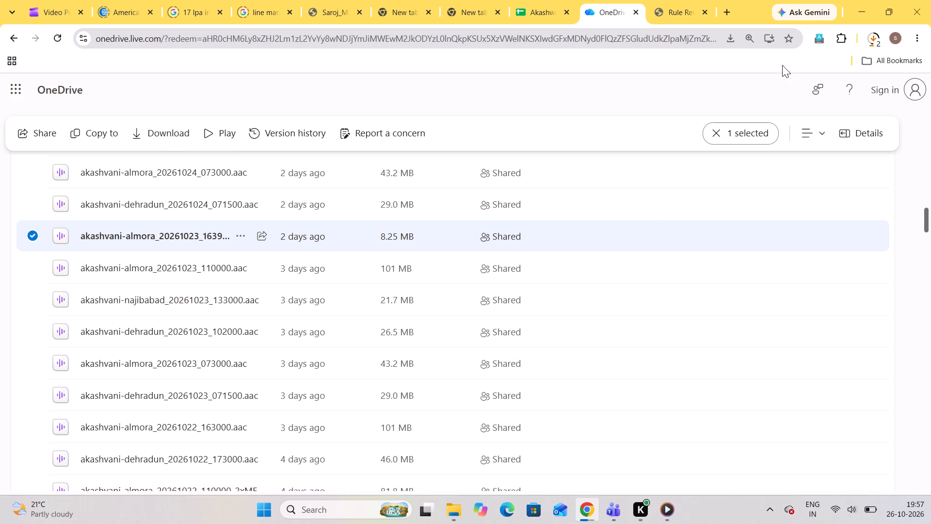
{"action": "left_click", "coordinate": [868, 43]}
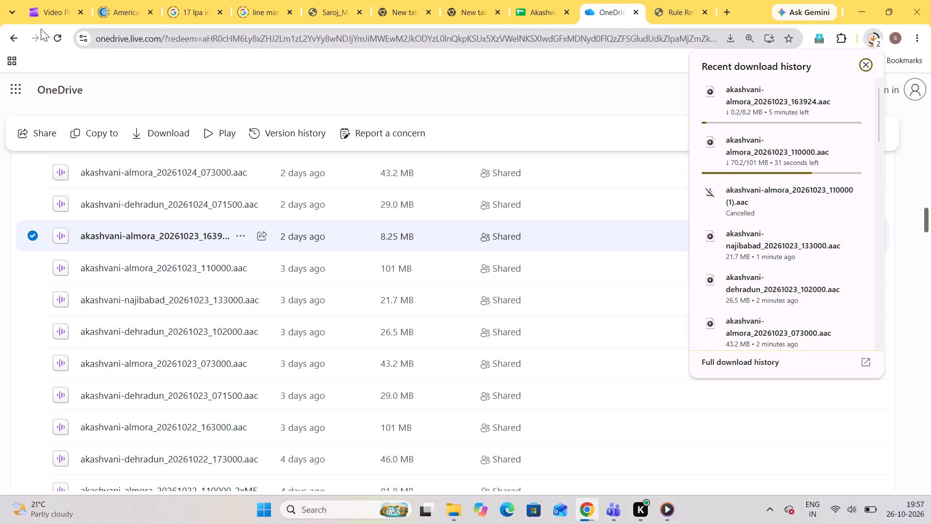
Switch to the Clipchamp project Video Project 102 and import akashvani-almora_20261022_163000.aac from Downloads.
{"action": "left_click", "coordinate": [42, 16]}
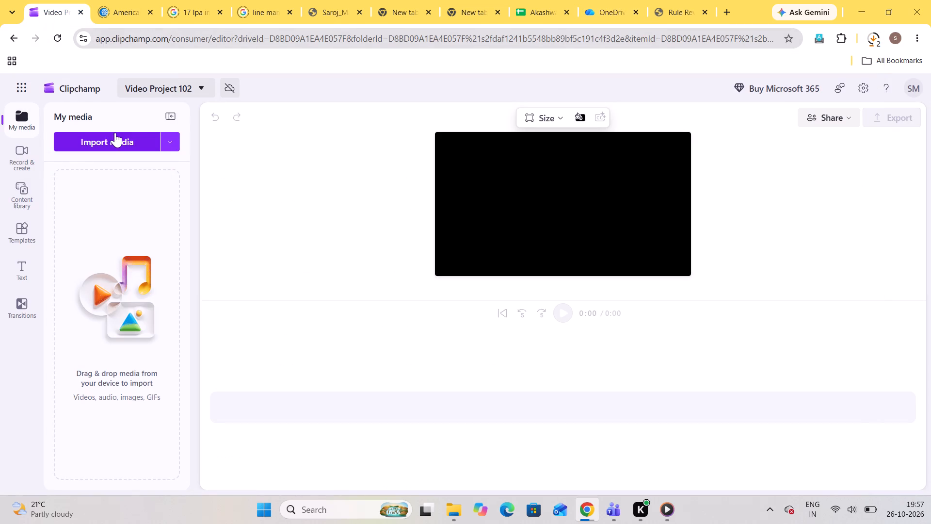
{"action": "left_click", "coordinate": [112, 139]}
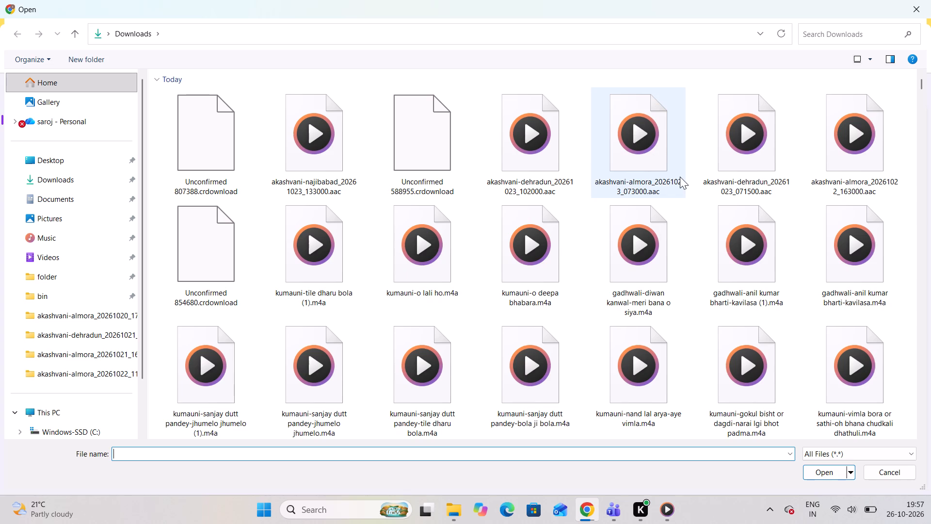
{"action": "left_click", "coordinate": [830, 161]}
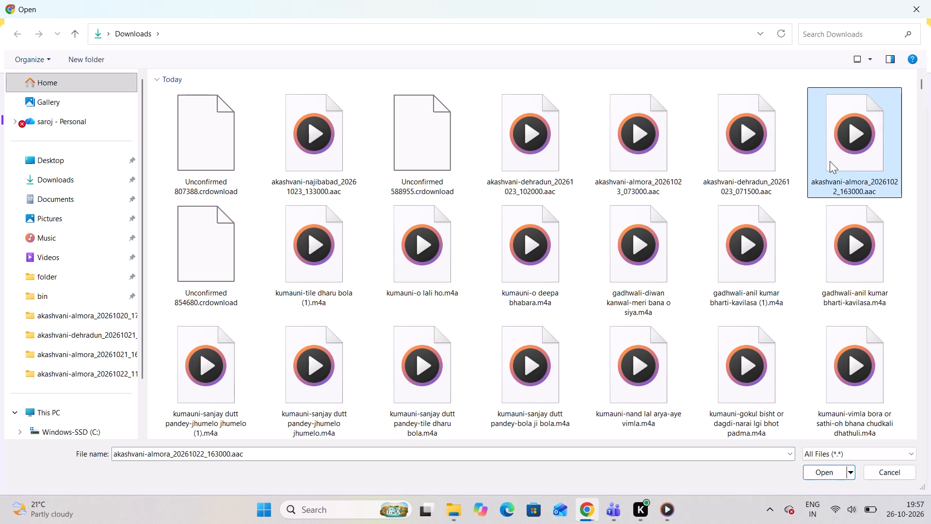
{"action": "left_click", "coordinate": [812, 473]}
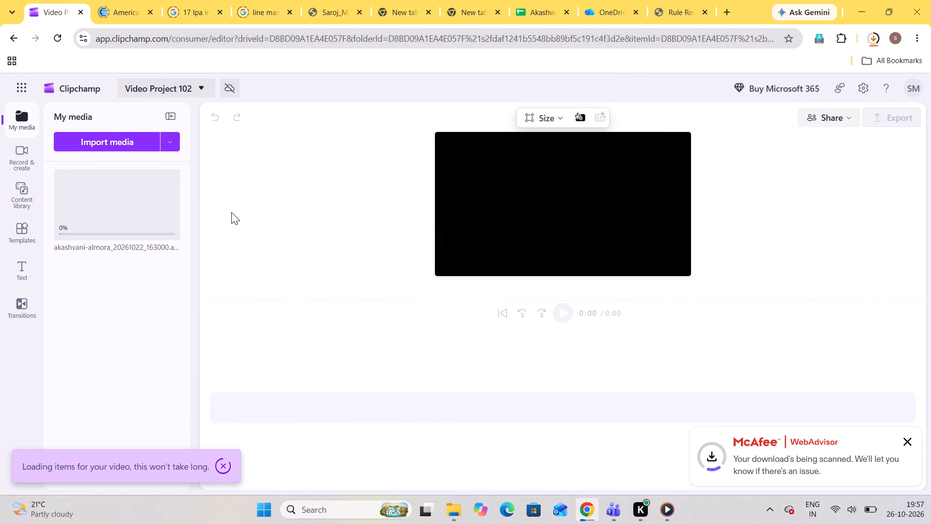
Import akashvani-dehradun_20261023_071500.aac from Downloads into the project media.
{"action": "left_click", "coordinate": [108, 147]}
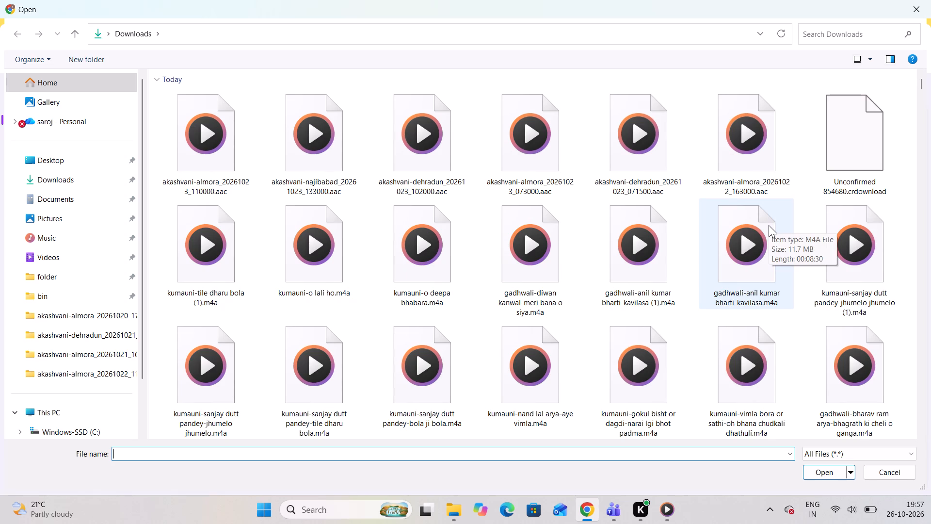
{"action": "left_click", "coordinate": [657, 171]}
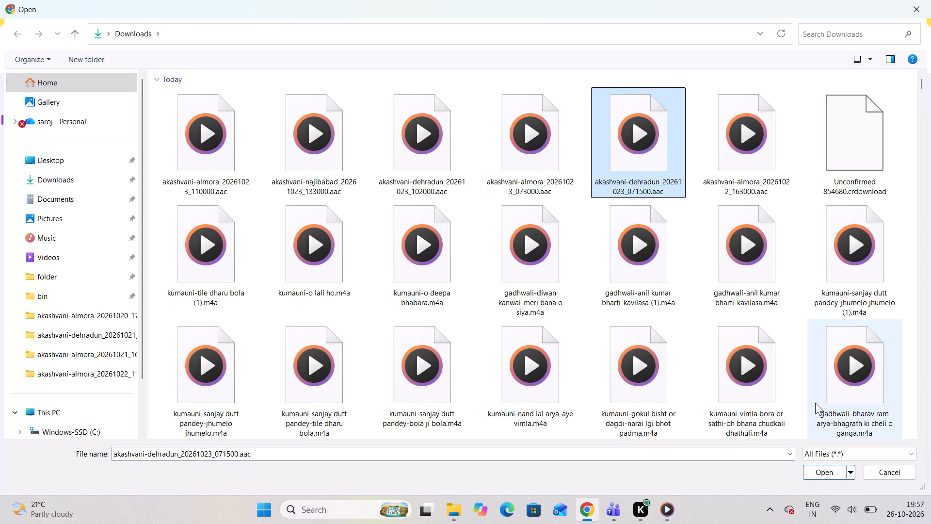
{"action": "left_click", "coordinate": [810, 475]}
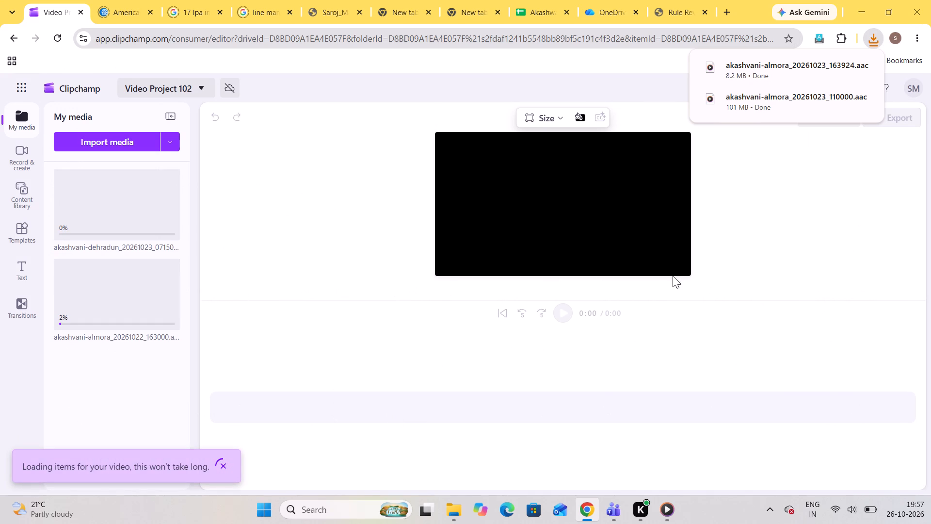
Review the recent download history from the OneDrive page, and return to the Clipchamp project.
{"action": "left_click", "coordinate": [609, 10]}
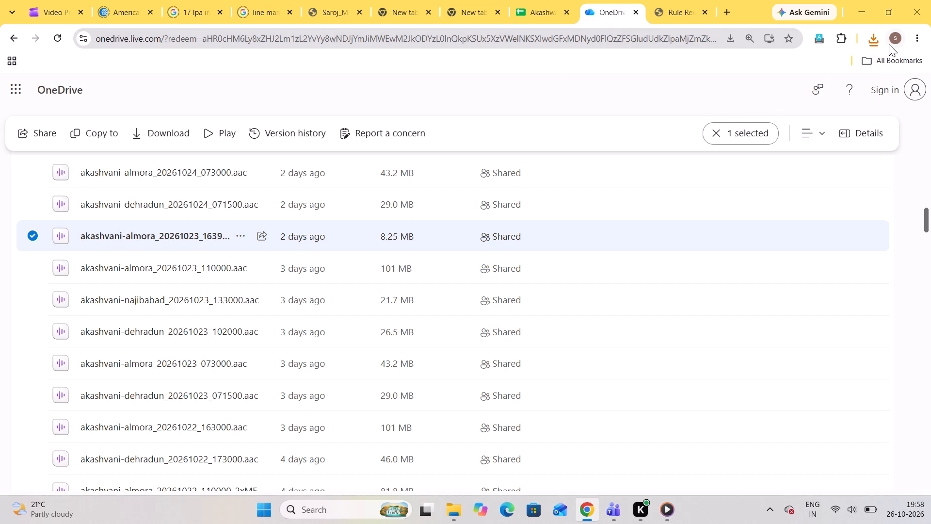
{"action": "left_click", "coordinate": [877, 43]}
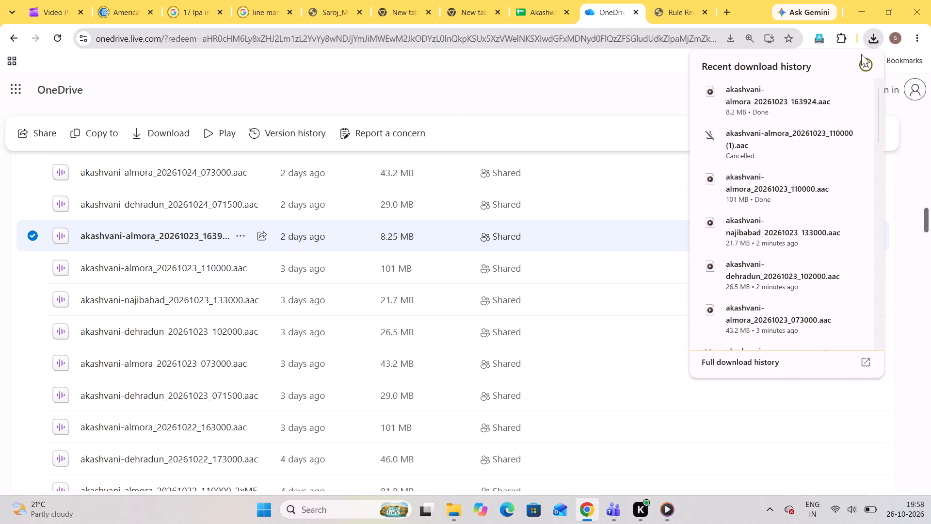
{"action": "left_click", "coordinate": [490, 83]}
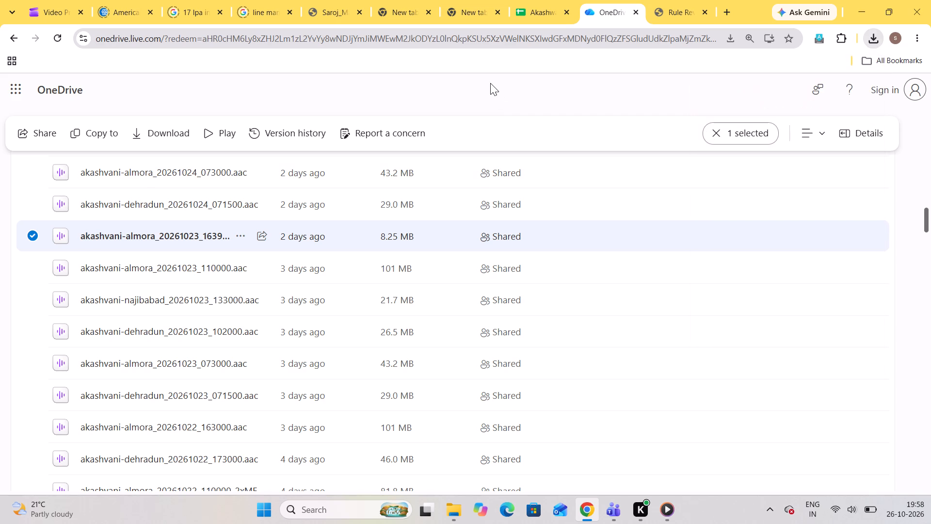
{"action": "left_click", "coordinate": [41, 17]}
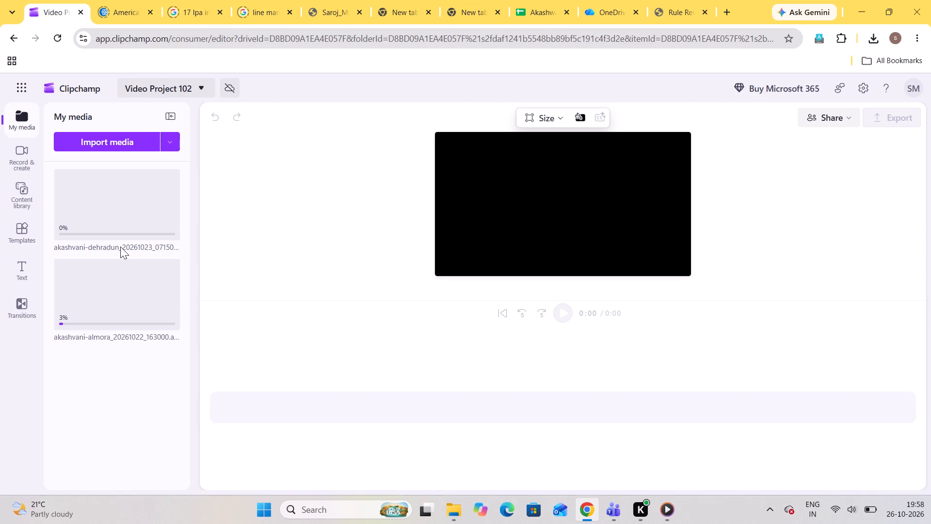